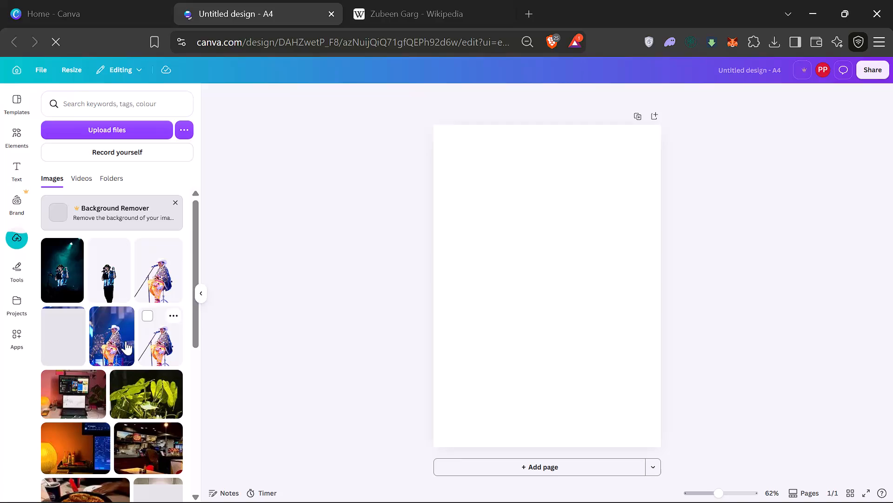
# Add the uploaded blue-stage photo of the seated singer to the page and enlarge it from near the page's upper-left corner.
pyautogui.click(115, 343)
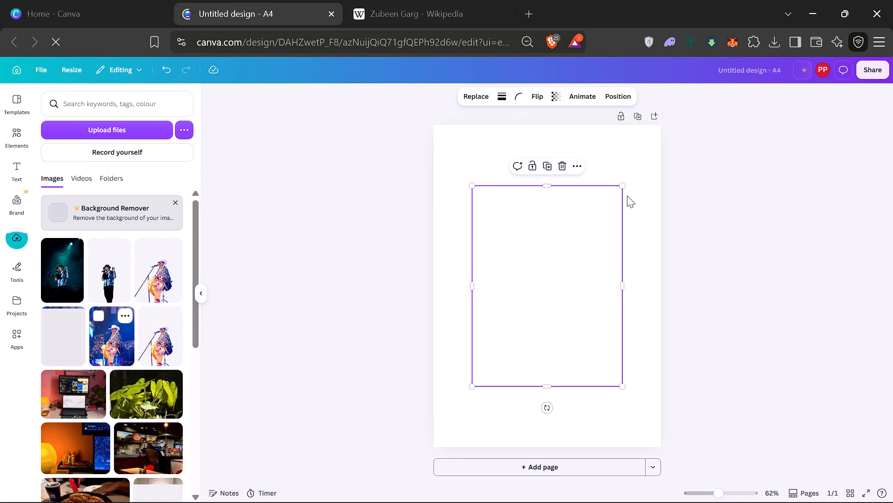
pyautogui.moveTo(488, 209); pyautogui.dragTo(473, 175)
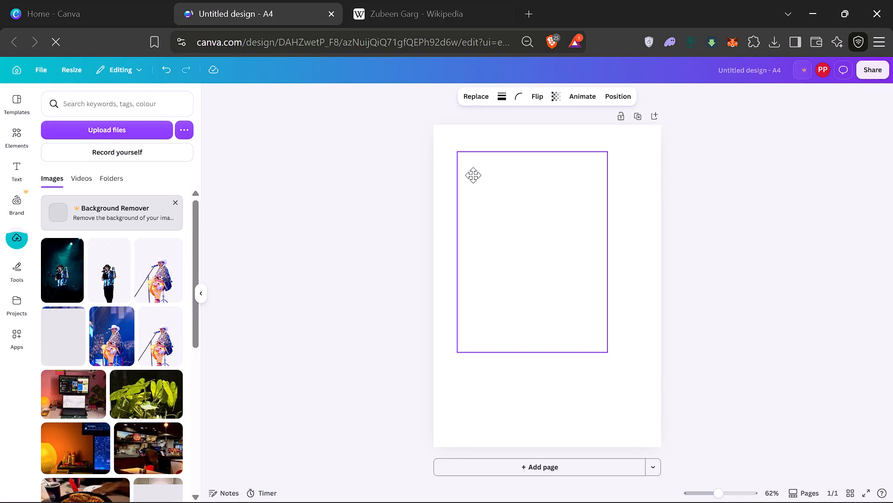
pyautogui.moveTo(473, 175); pyautogui.dragTo(471, 169)
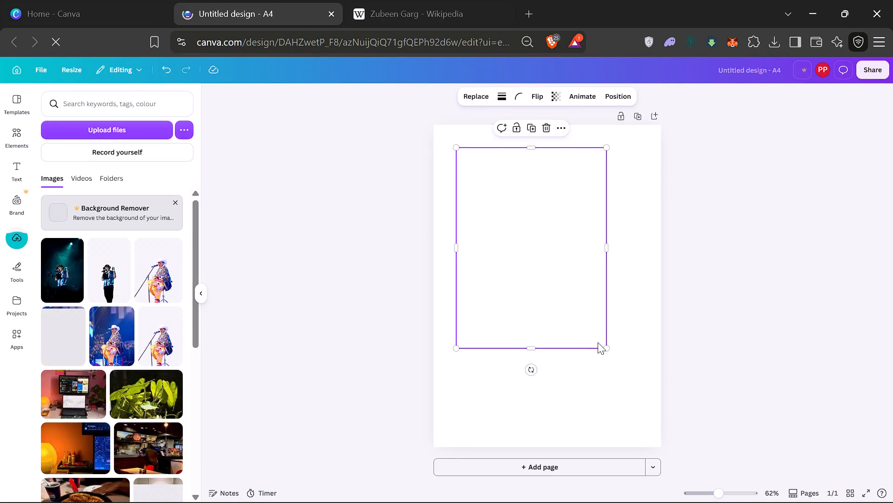
pyautogui.moveTo(606, 350); pyautogui.dragTo(629, 392)
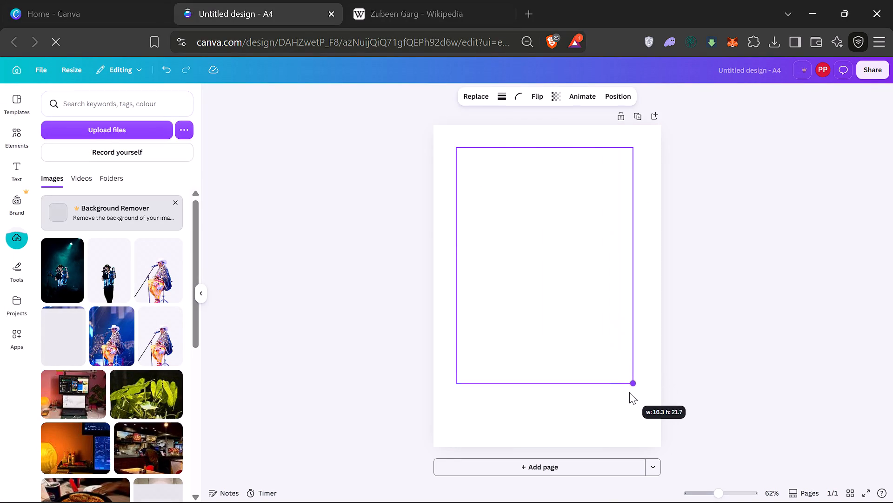
pyautogui.moveTo(629, 392); pyautogui.dragTo(631, 399)
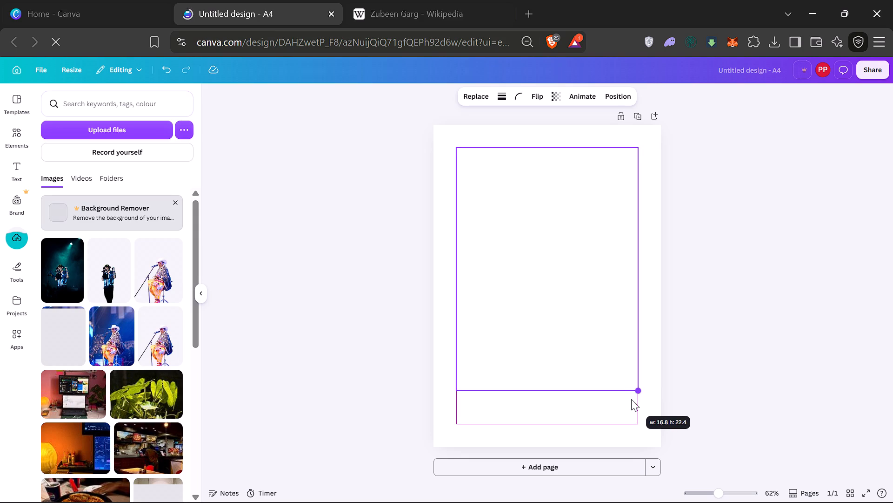
pyautogui.moveTo(631, 399); pyautogui.dragTo(648, 434)
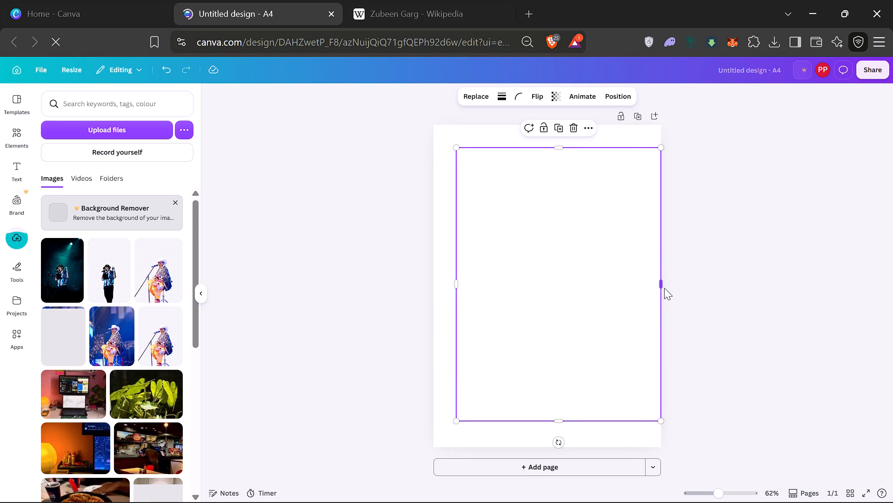
# Crop the photo's right side and scale it to about 17 × 25.5, leaving even side margins on the page.
pyautogui.click(661, 284)
pyautogui.moveTo(661, 285); pyautogui.dragTo(646, 286)
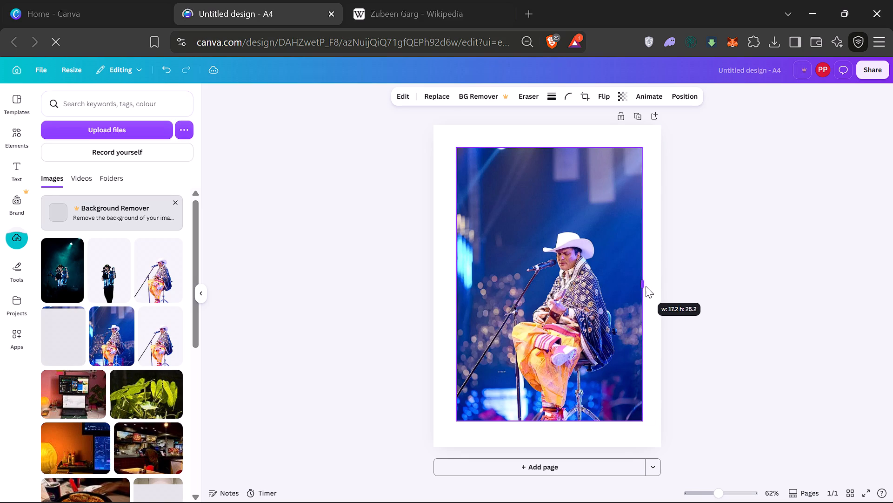
pyautogui.moveTo(646, 286); pyautogui.dragTo(639, 288)
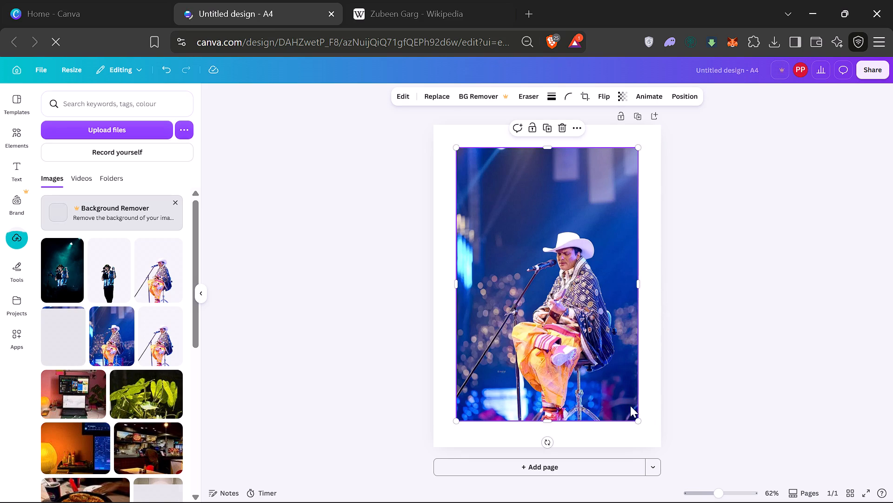
pyautogui.moveTo(640, 421); pyautogui.dragTo(641, 426)
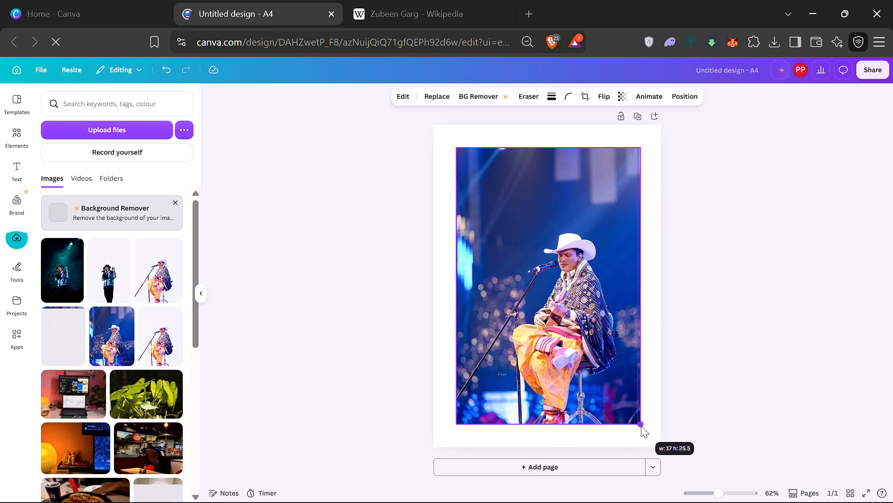
pyautogui.moveTo(641, 426); pyautogui.dragTo(641, 428)
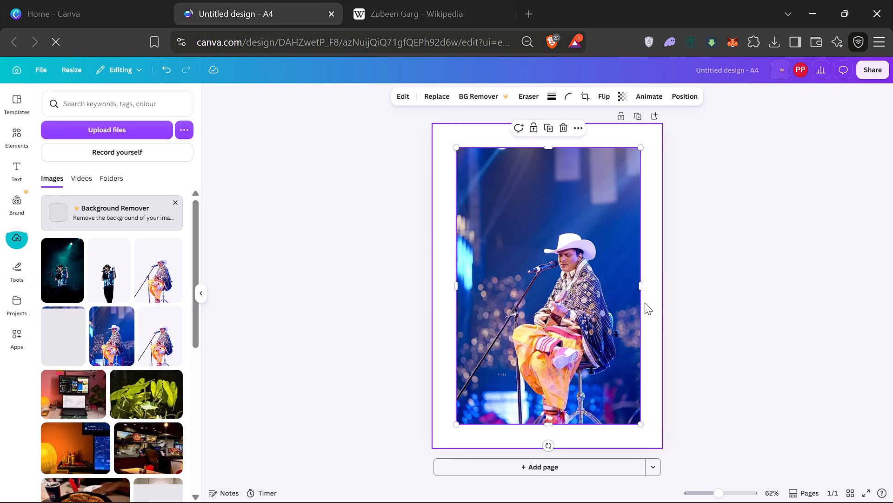
pyautogui.click(640, 286)
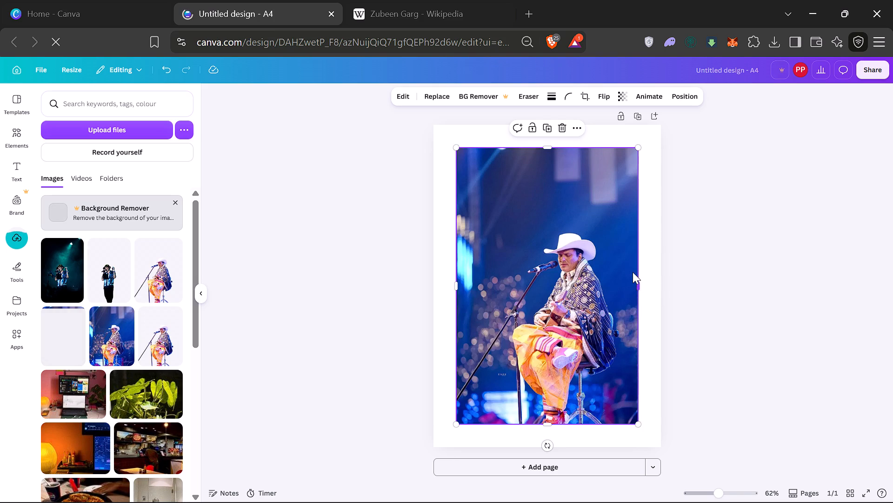
# Set the photo's transparency to 68.
pyautogui.click(621, 95)
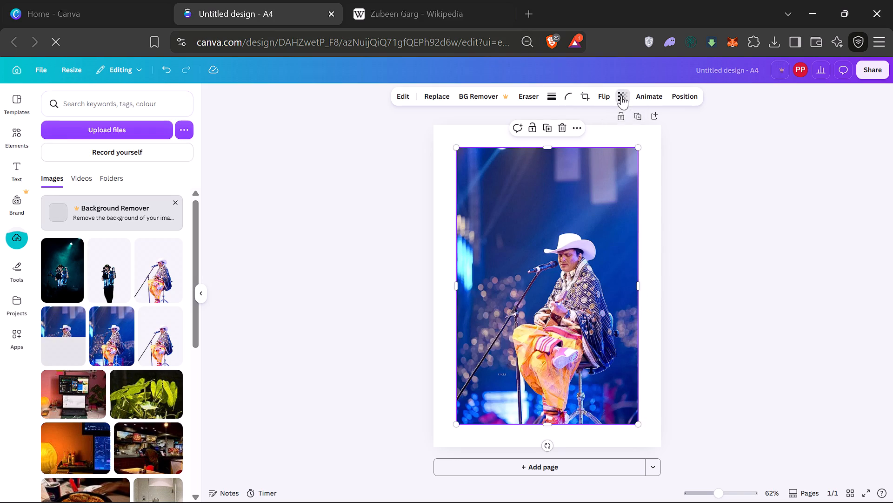
pyautogui.moveTo(642, 135); pyautogui.dragTo(626, 138)
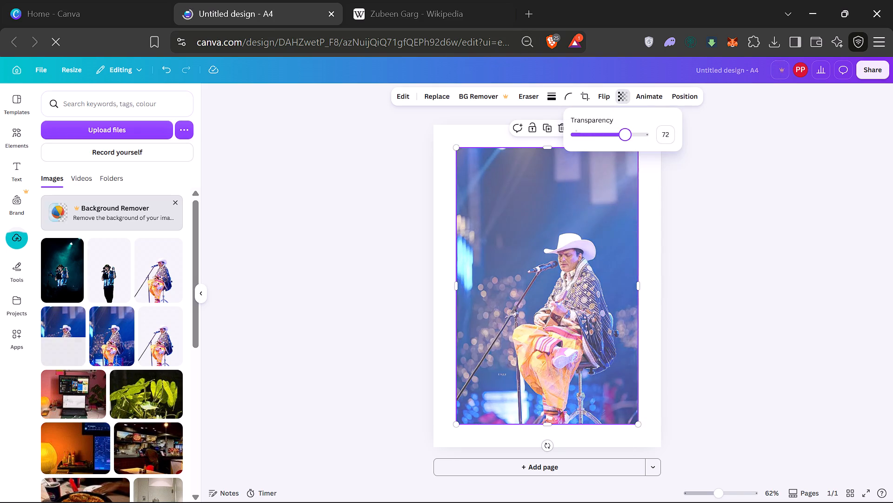
pyautogui.moveTo(626, 138); pyautogui.dragTo(622, 139)
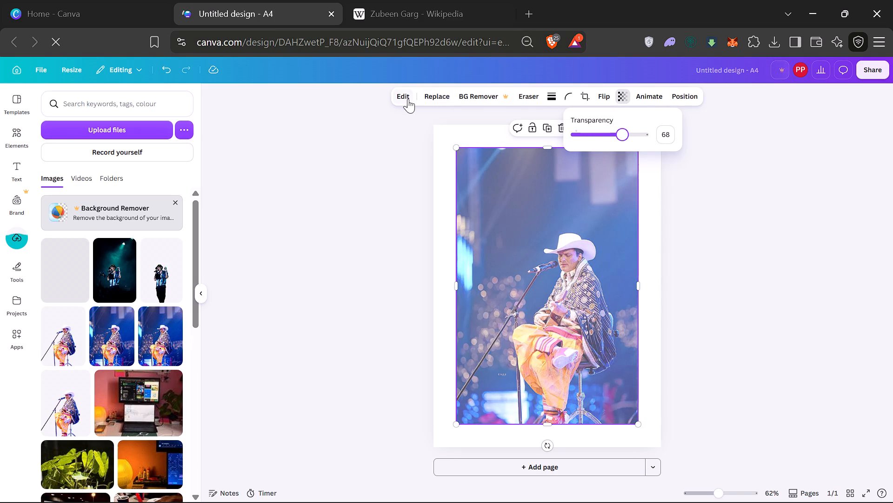
# Examine the image editing options for the photo, including Style Match styles, filter categories and the full filter list.
pyautogui.click(408, 99)
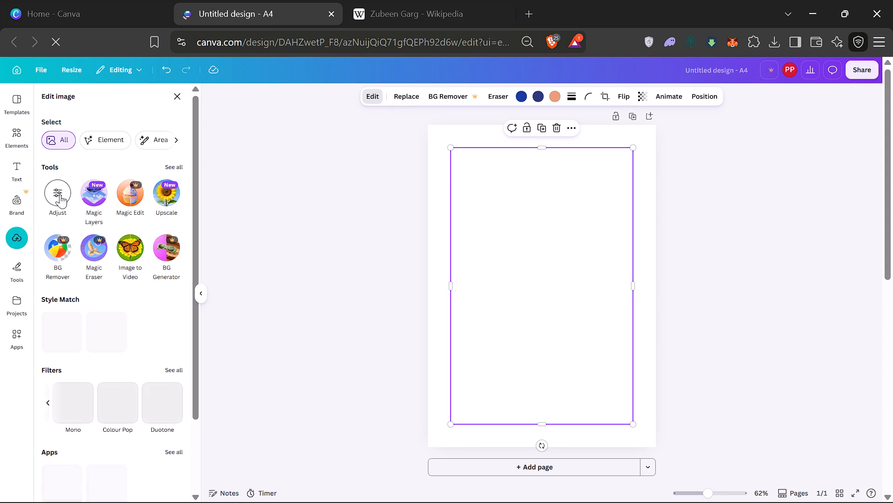
pyautogui.scroll(-2, 91, 353)
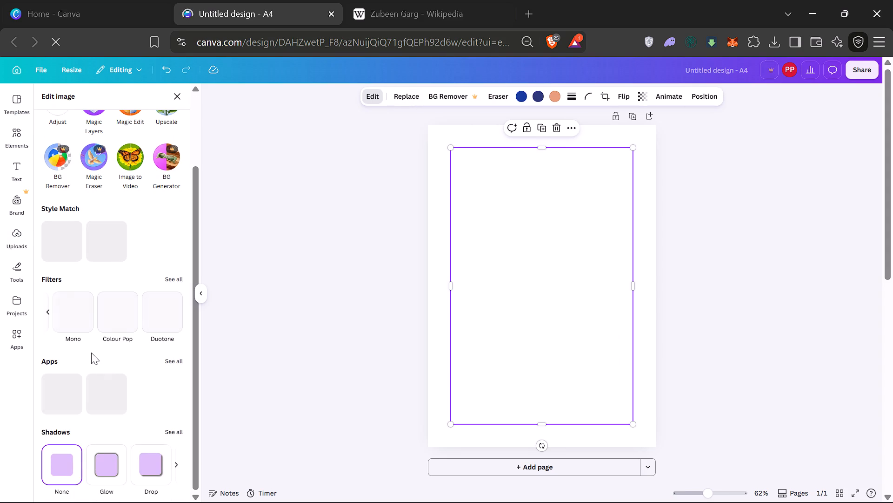
pyautogui.hscroll(-1, 142, 315)
pyautogui.scroll(-1, 142, 315)
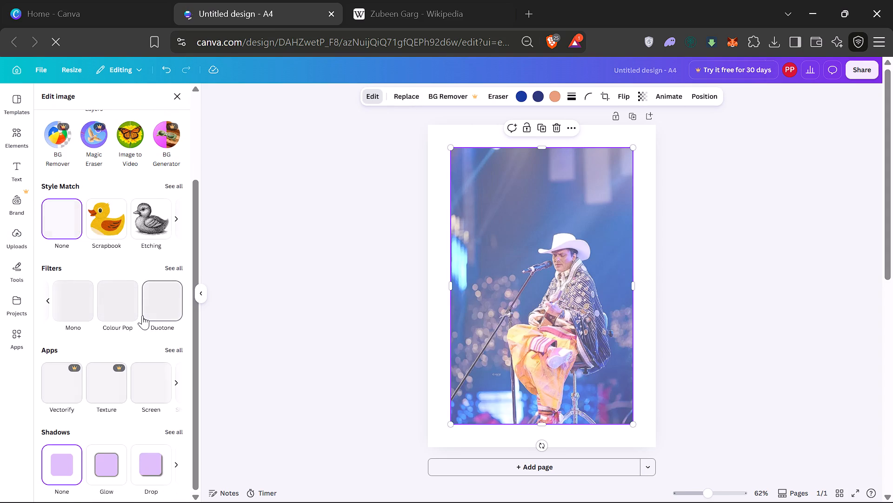
pyautogui.scroll(-1, 142, 315)
pyautogui.hscroll(-2, 128, 242)
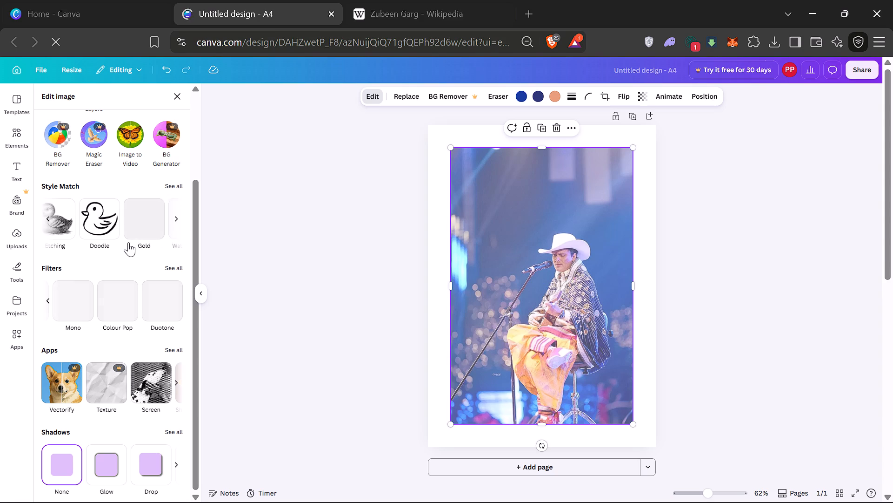
pyautogui.hscroll(1, 128, 242)
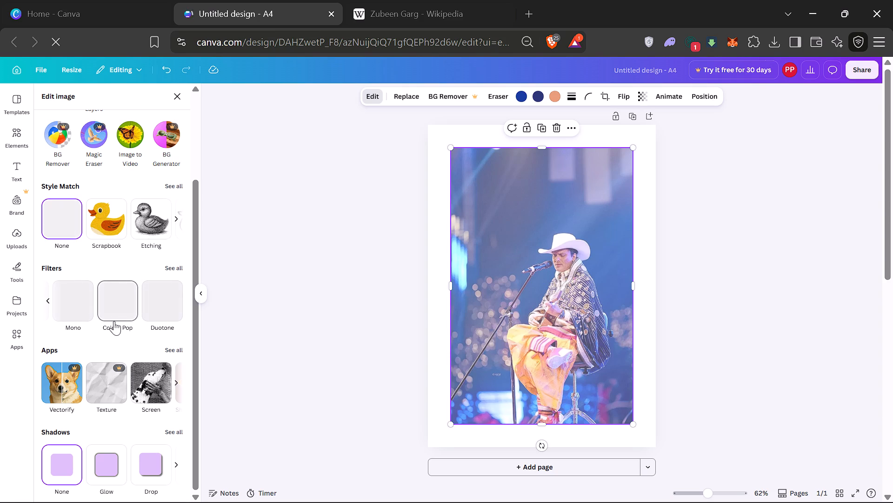
pyautogui.hscroll(-1, 114, 321)
pyautogui.hscroll(6, 114, 321)
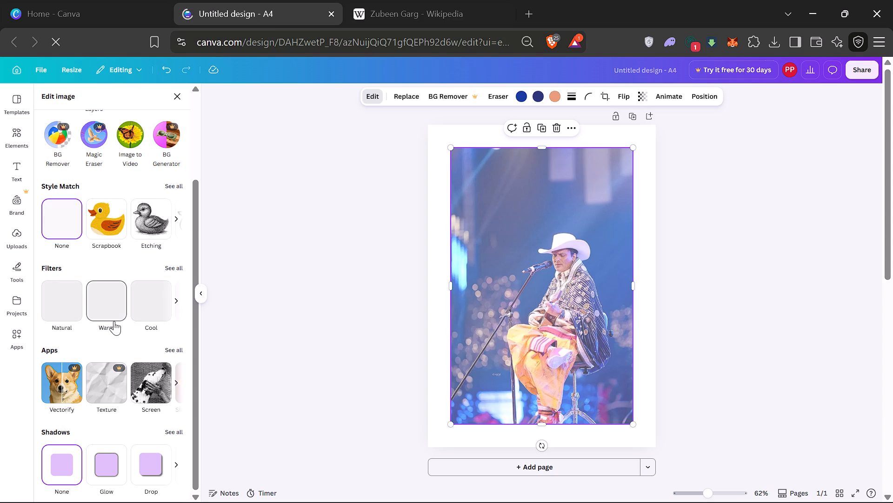
pyautogui.hscroll(1, 114, 321)
pyautogui.hscroll(-3, 111, 311)
pyautogui.scroll(-1, 111, 311)
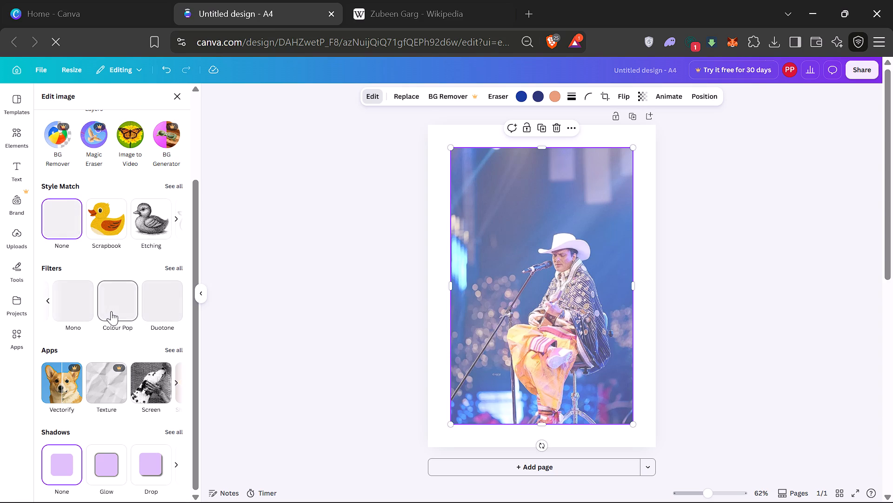
pyautogui.scroll(-3, 111, 311)
pyautogui.scroll(2, 111, 311)
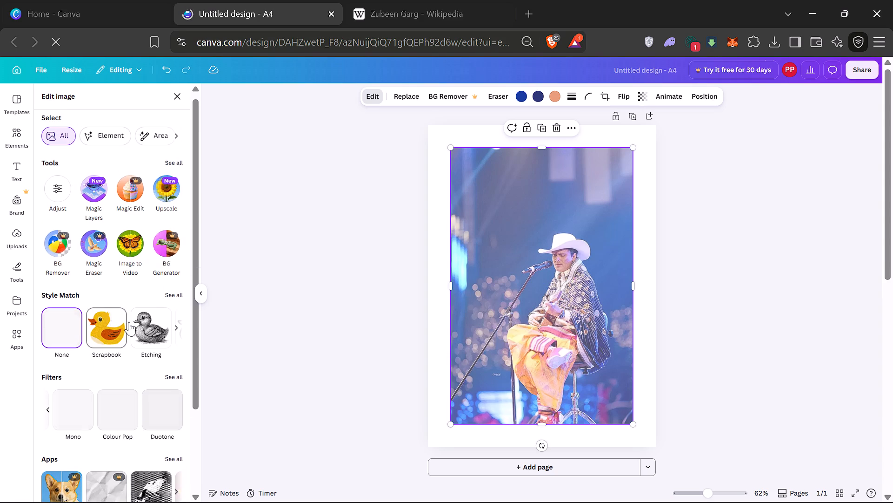
pyautogui.hscroll(-2, 130, 417)
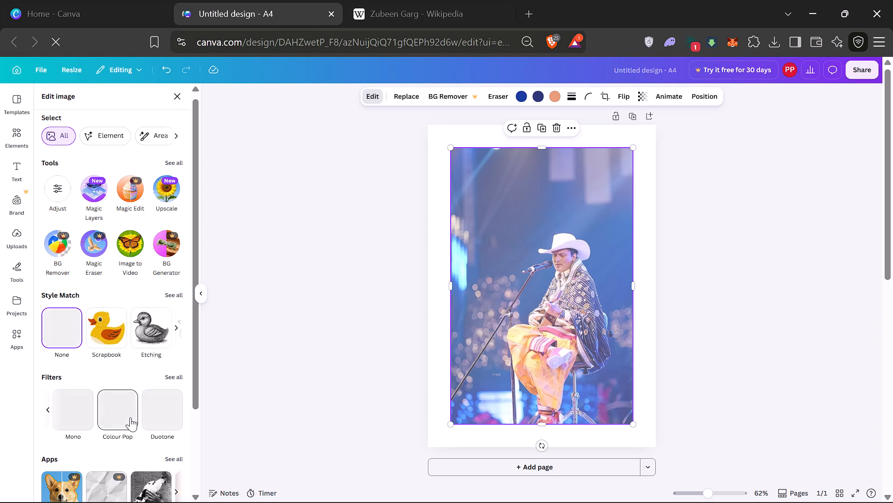
pyautogui.hscroll(4, 133, 417)
pyautogui.scroll(-1, 133, 417)
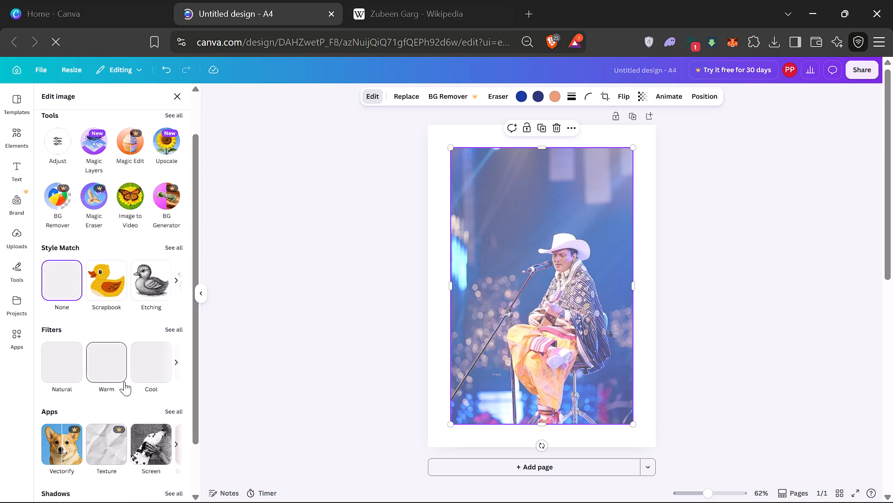
pyautogui.hscroll(-5, 124, 381)
pyautogui.hscroll(-1, 135, 299)
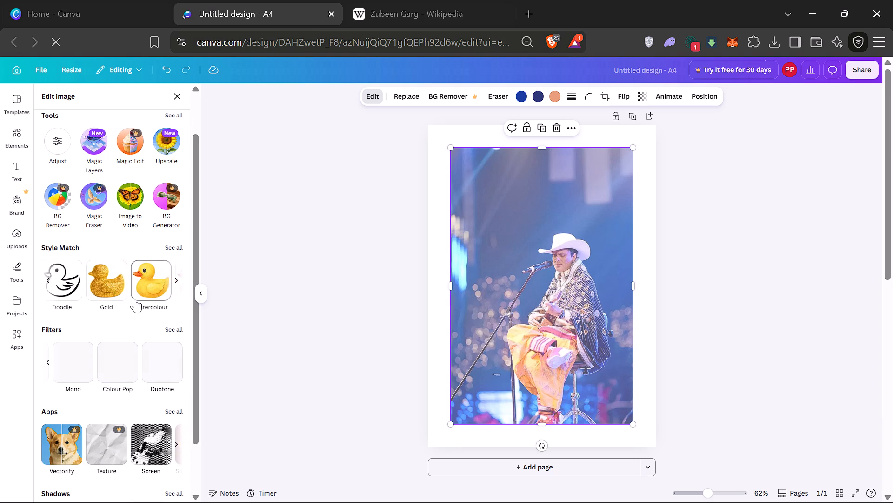
pyautogui.hscroll(-3, 135, 299)
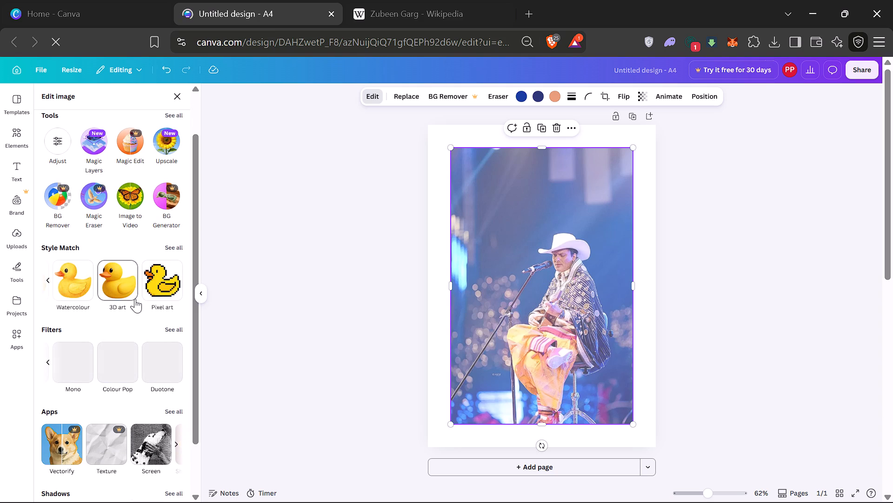
pyautogui.click(178, 332)
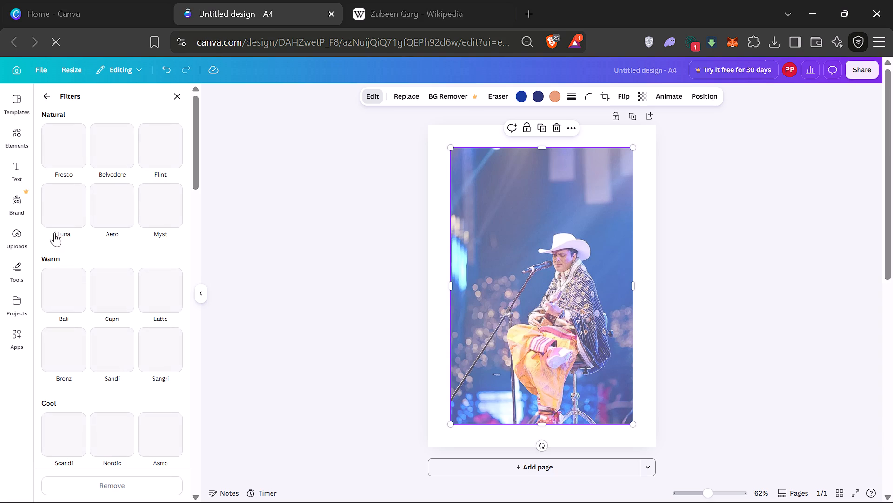
# Add the uploaded background-free cutout of the seated singer, align it with the photo's top-left corner and enlarge it to about 19.1 × 25.4.
pyautogui.click(15, 236)
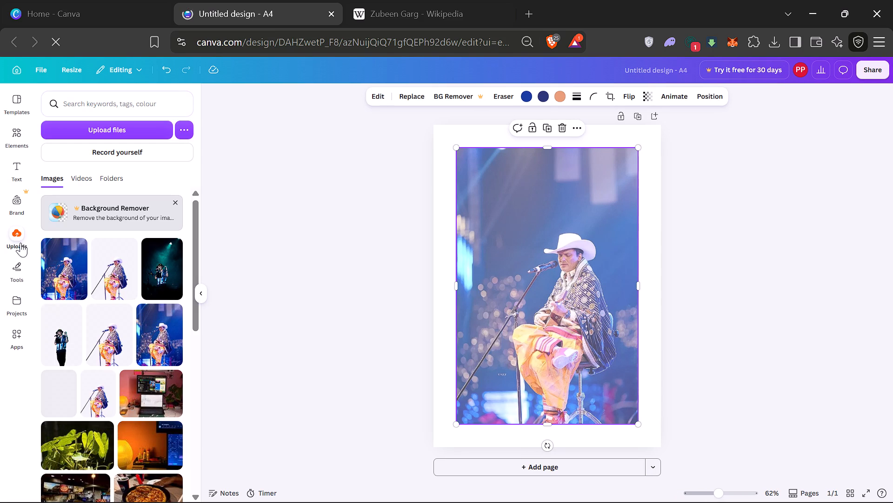
pyautogui.click(118, 265)
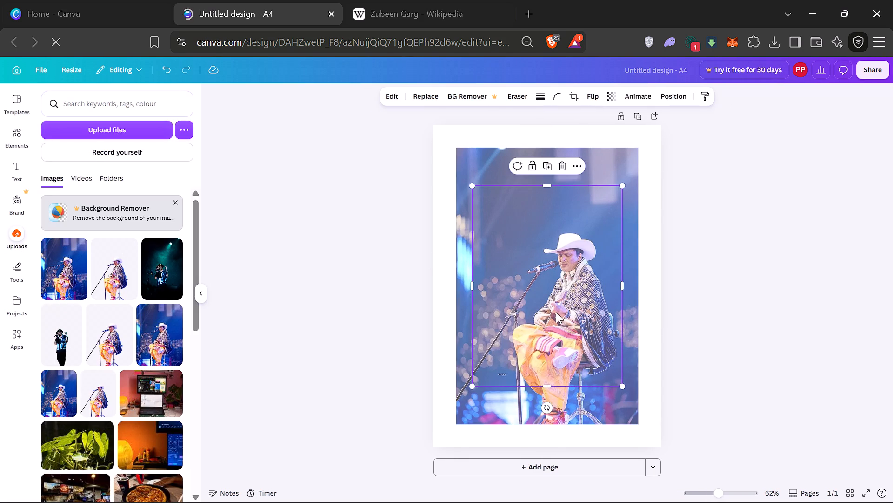
pyautogui.moveTo(555, 312); pyautogui.dragTo(558, 325)
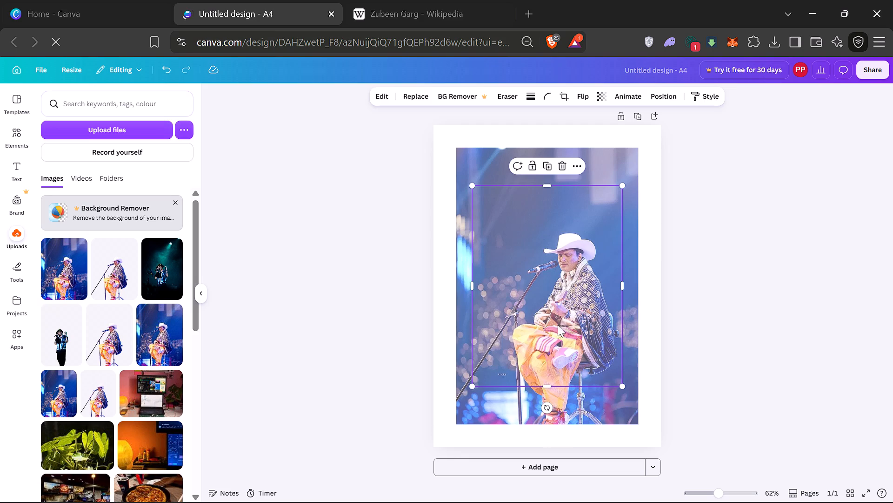
pyautogui.moveTo(558, 325); pyautogui.dragTo(568, 352)
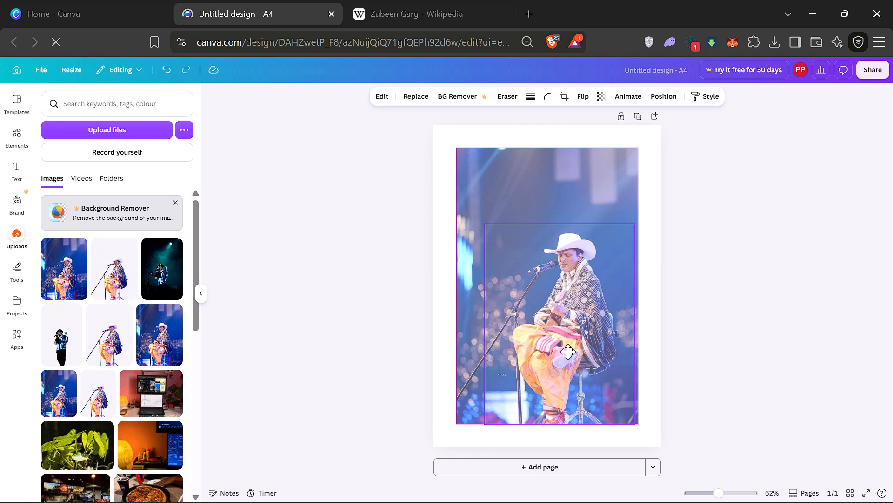
pyautogui.moveTo(568, 352); pyautogui.dragTo(541, 274)
pyautogui.moveTo(607, 350); pyautogui.dragTo(679, 416)
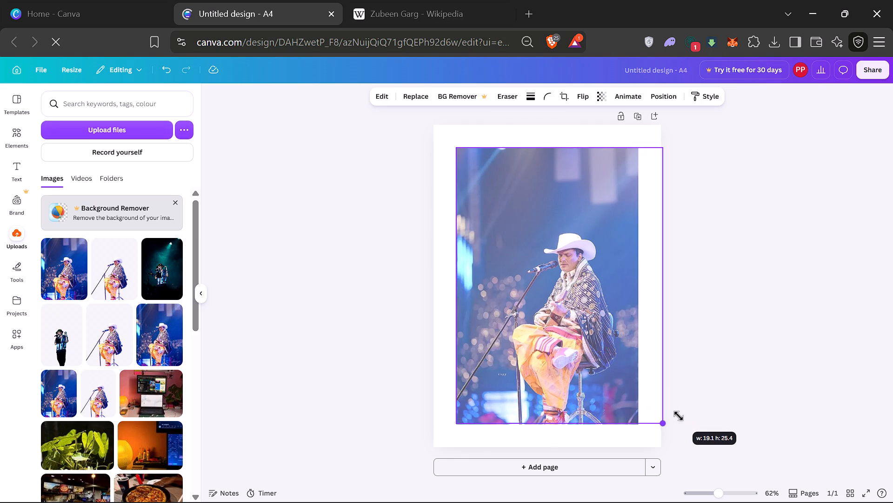
pyautogui.moveTo(679, 416); pyautogui.dragTo(680, 417)
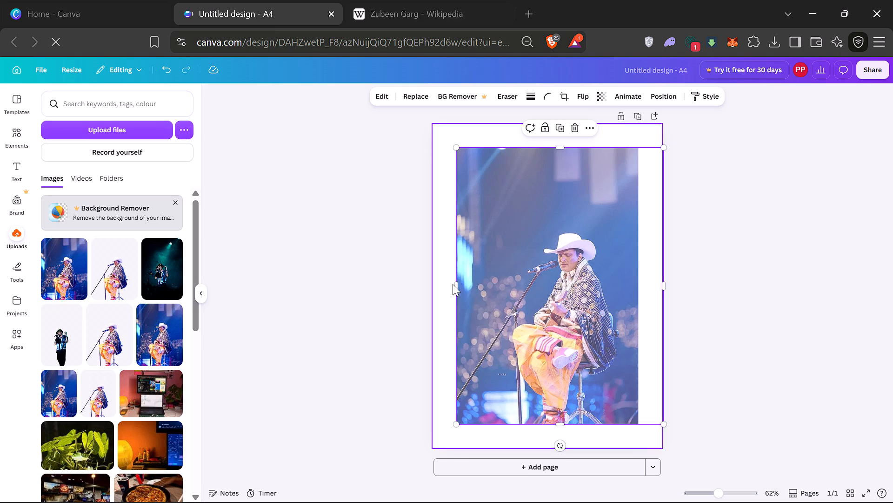
# Crop both sides of the singer cutout to a narrower frame closely around the seated figure, keeping its full height.
pyautogui.moveTo(456, 284); pyautogui.dragTo(506, 314)
pyautogui.moveTo(664, 287); pyautogui.dragTo(641, 290)
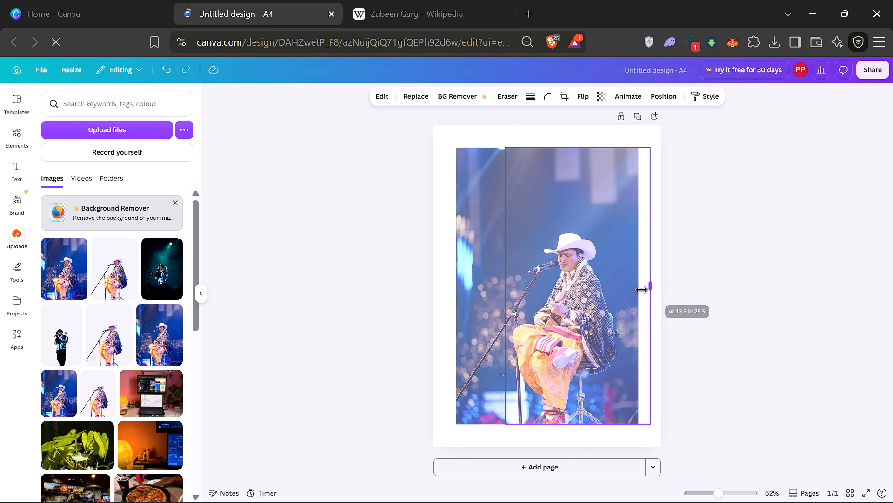
pyautogui.moveTo(641, 290); pyautogui.dragTo(622, 290)
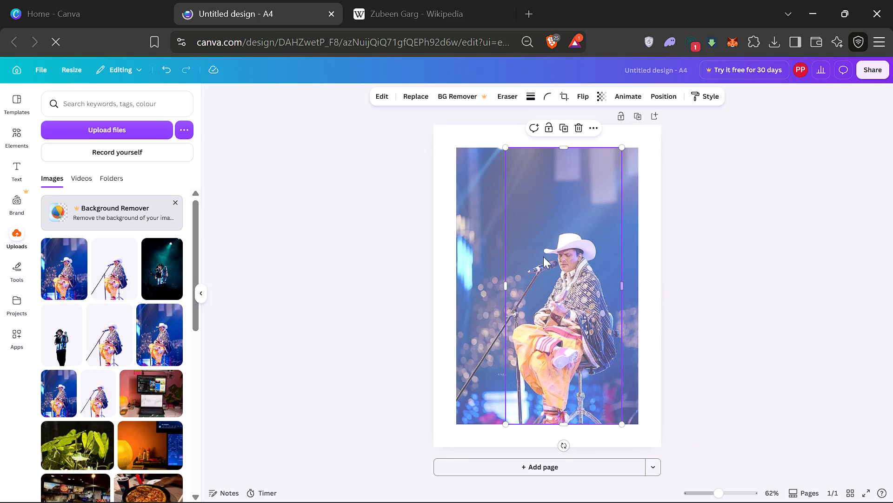
# Adjust the background concert photo by setting its temperature to 9 and brightness to -6.
pyautogui.click(470, 202)
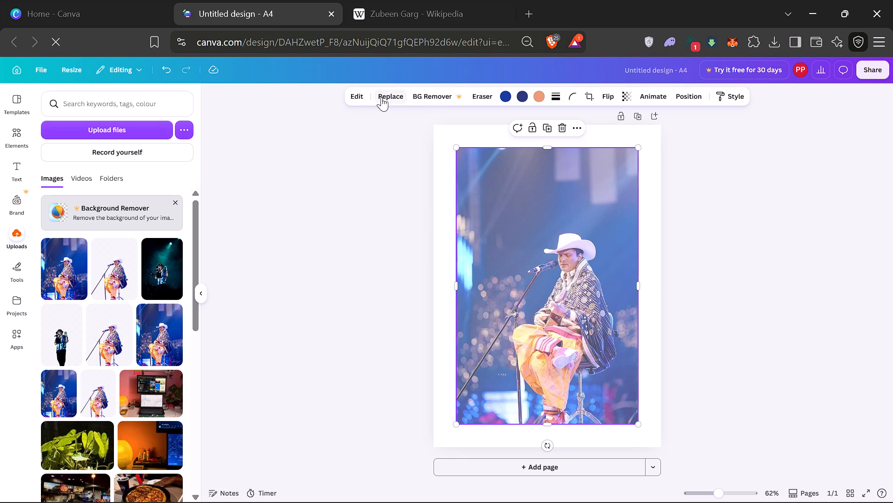
pyautogui.click(359, 95)
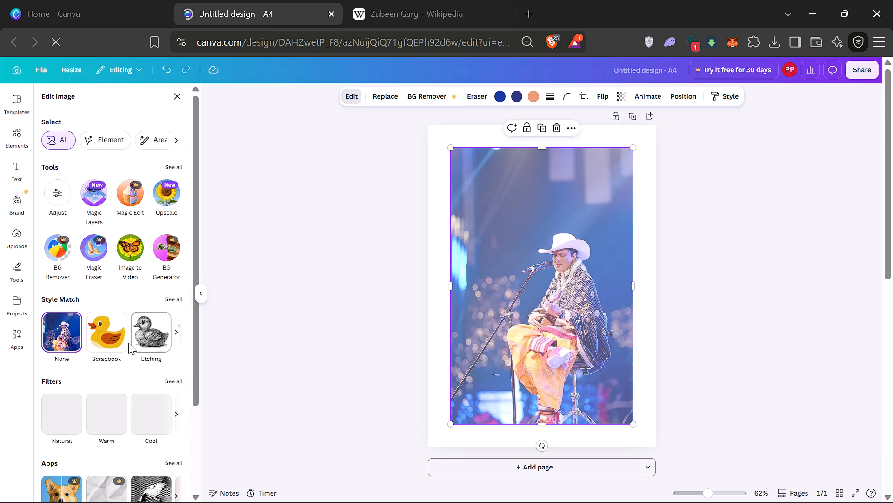
pyautogui.scroll(-2, 128, 343)
pyautogui.hscroll(-3, 129, 383)
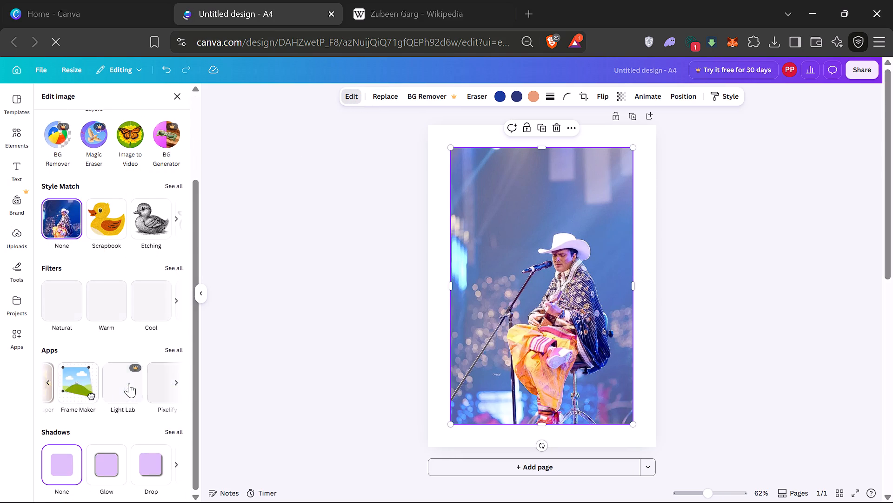
pyautogui.hscroll(-3, 129, 383)
pyautogui.scroll(3, 129, 383)
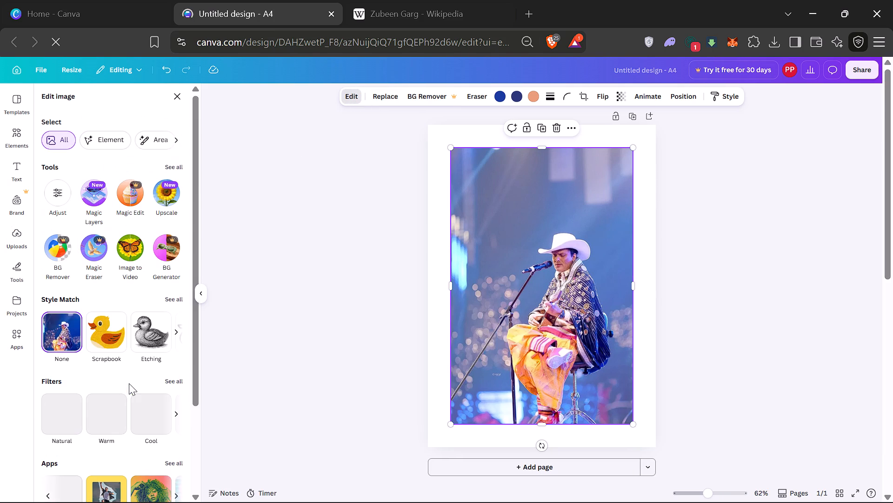
pyautogui.scroll(1, 129, 383)
pyautogui.click(58, 196)
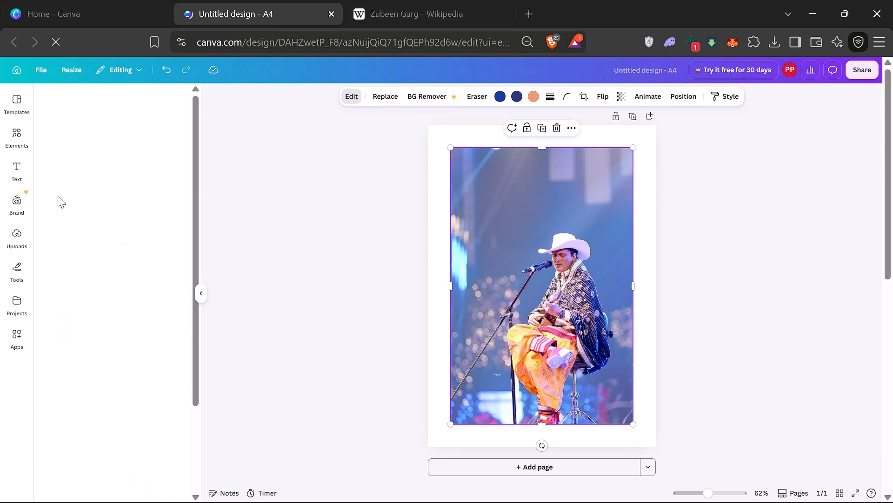
pyautogui.moveTo(101, 224); pyautogui.dragTo(97, 224)
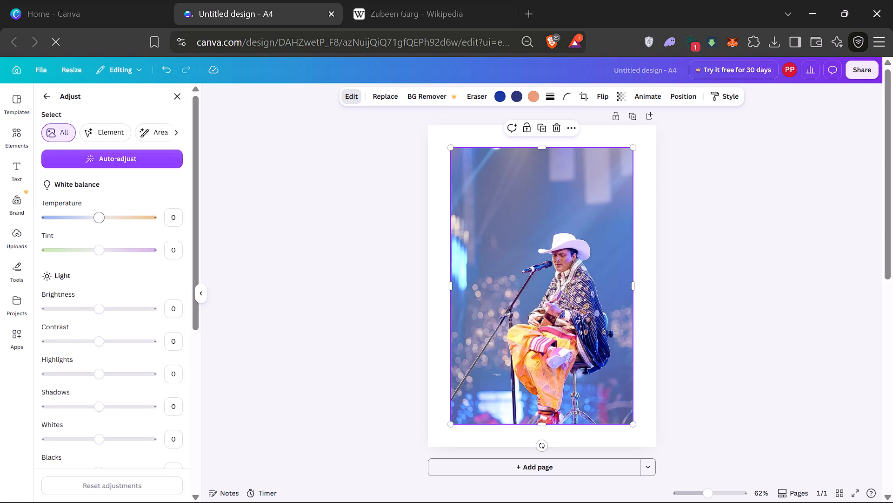
pyautogui.moveTo(97, 224); pyautogui.dragTo(107, 225)
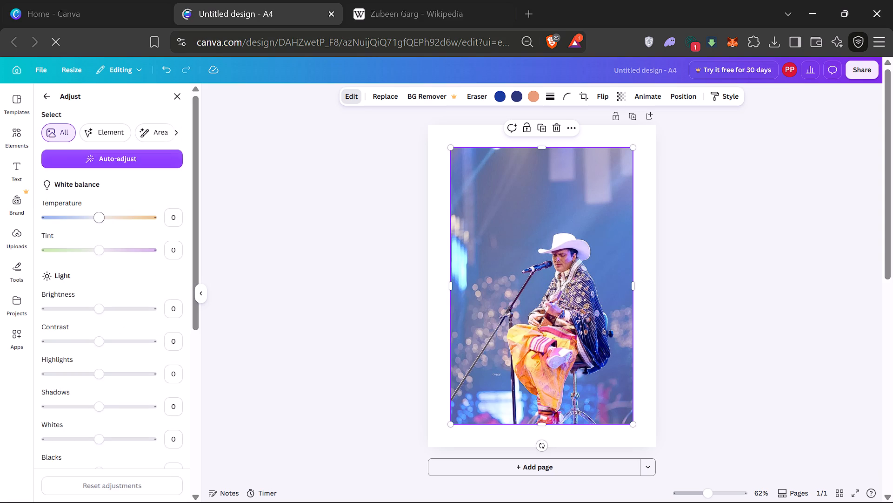
pyautogui.click(105, 222)
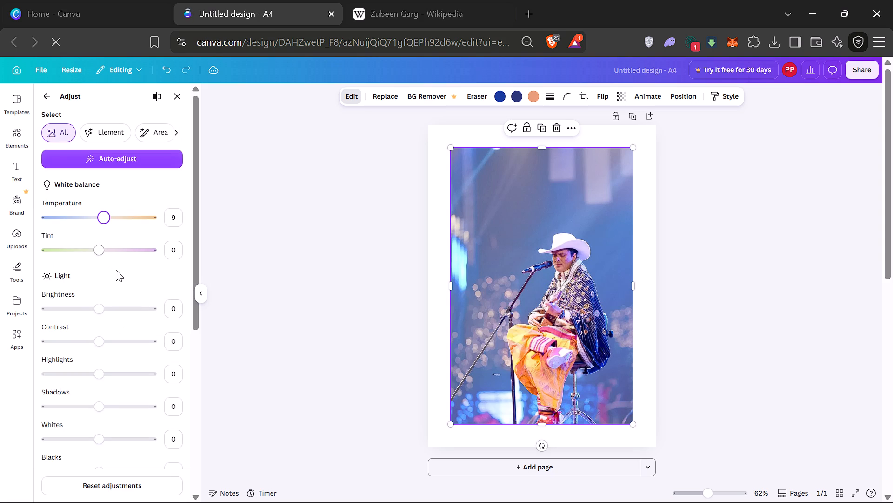
pyautogui.moveTo(100, 307); pyautogui.dragTo(98, 309)
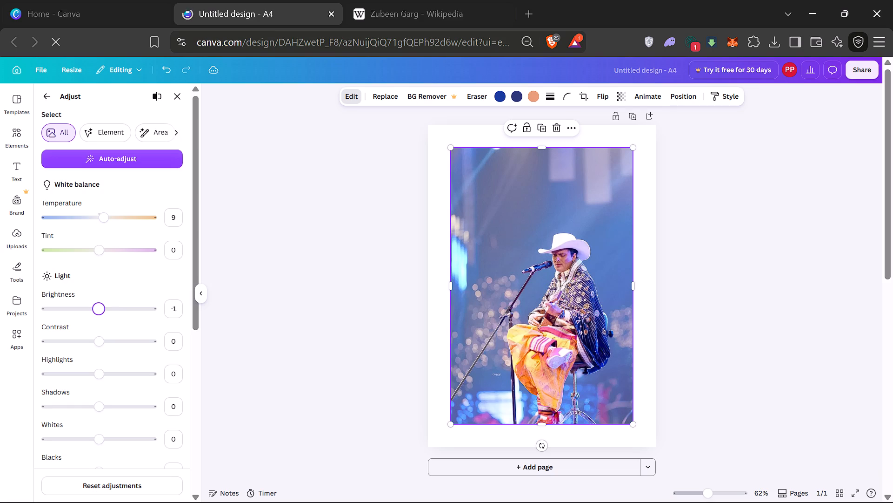
pyautogui.moveTo(98, 309); pyautogui.dragTo(96, 312)
pyautogui.click(207, 269)
# Nudge the singer cutout slightly to the right over the photo.
pyautogui.click(540, 197)
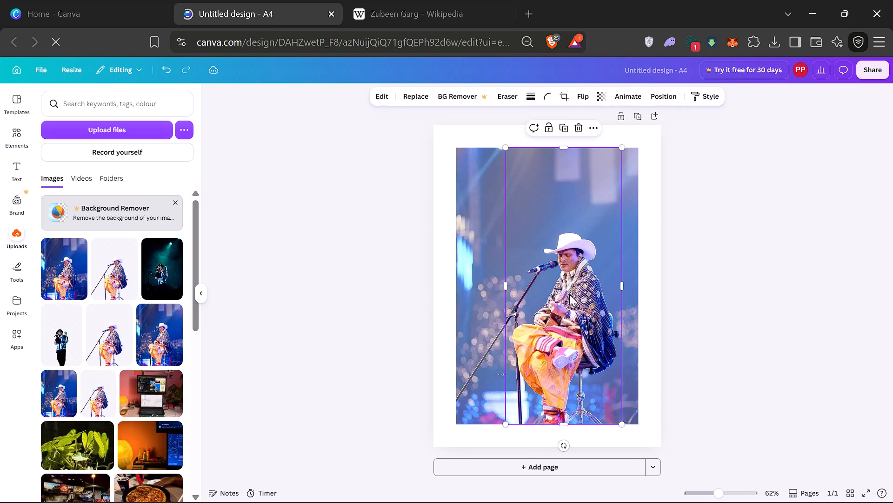
pyautogui.click(569, 308)
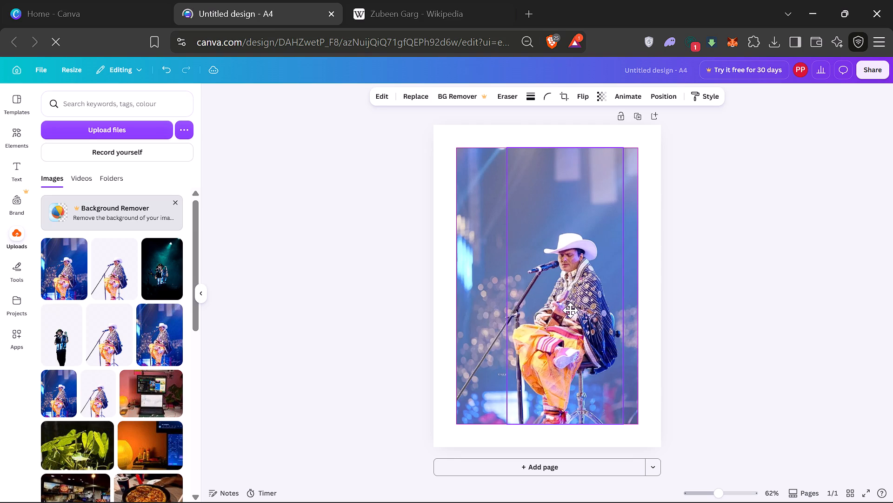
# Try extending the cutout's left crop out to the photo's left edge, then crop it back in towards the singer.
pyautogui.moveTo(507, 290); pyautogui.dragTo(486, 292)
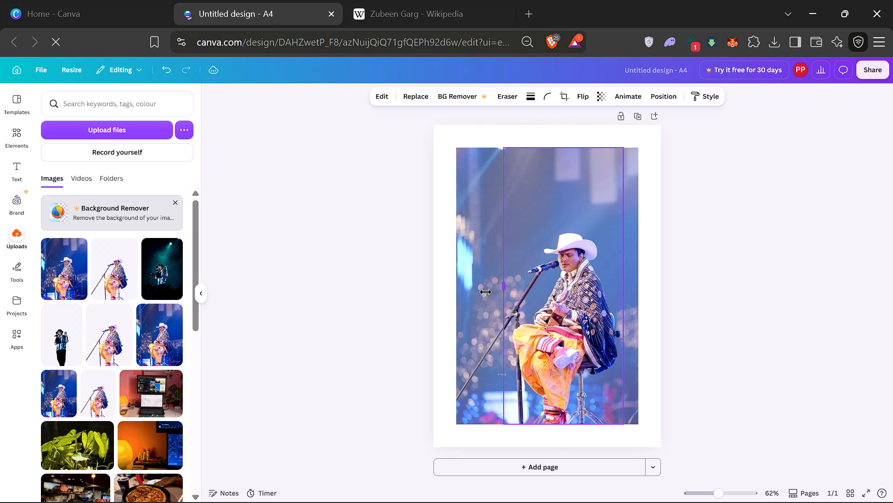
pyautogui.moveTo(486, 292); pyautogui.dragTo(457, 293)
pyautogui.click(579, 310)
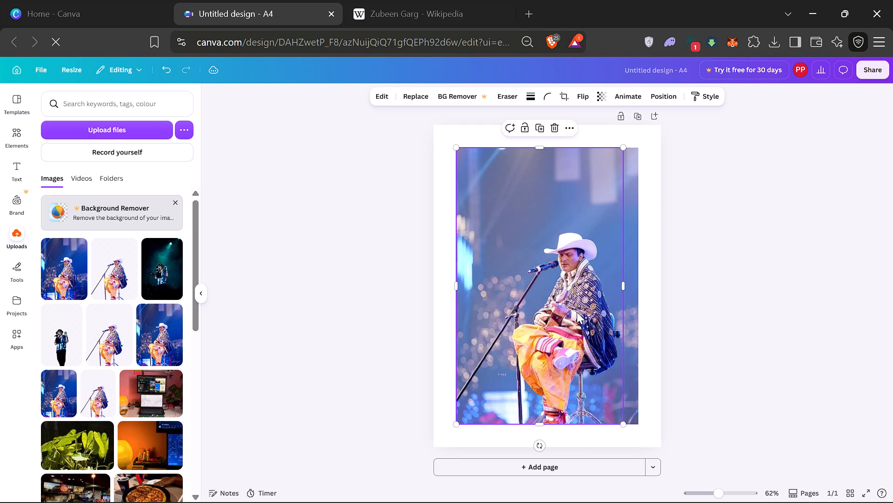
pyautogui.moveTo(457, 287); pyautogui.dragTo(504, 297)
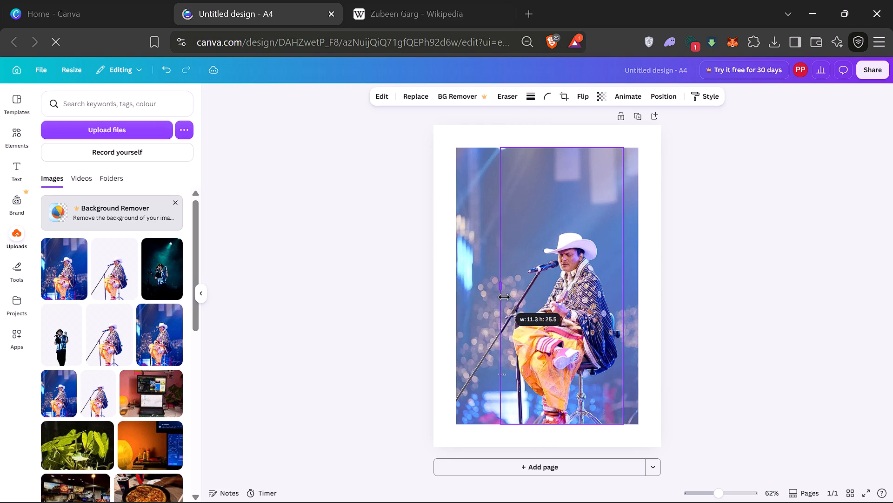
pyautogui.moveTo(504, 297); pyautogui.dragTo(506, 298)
# Apply the warm Bali filter to the background concert photo at intensity 49.
pyautogui.click(453, 262)
pyautogui.click(473, 264)
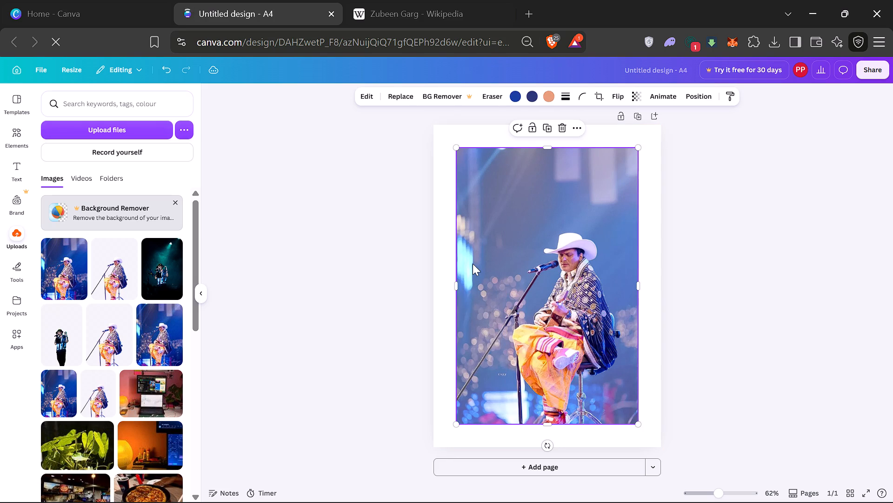
pyautogui.click(366, 96)
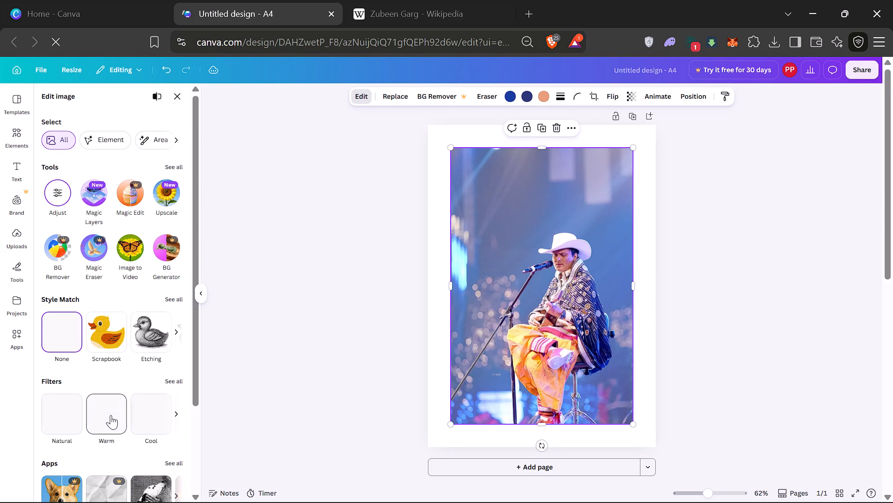
pyautogui.click(111, 415)
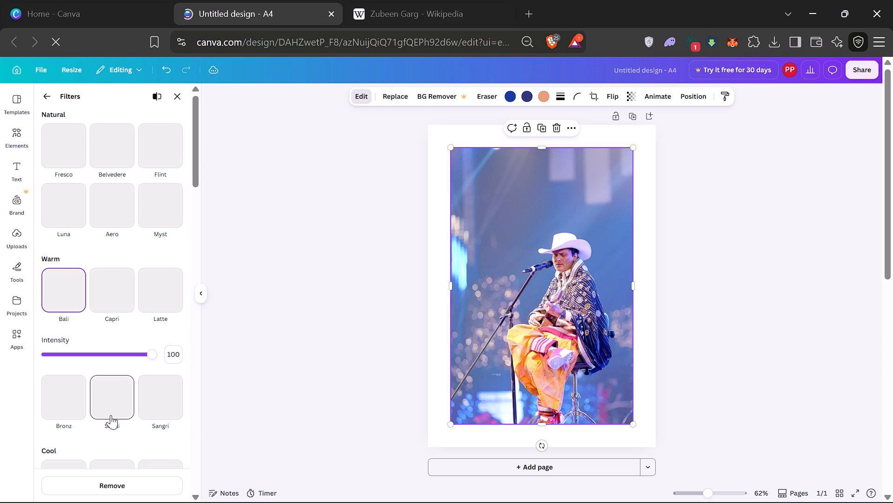
pyautogui.moveTo(150, 357); pyautogui.dragTo(100, 358)
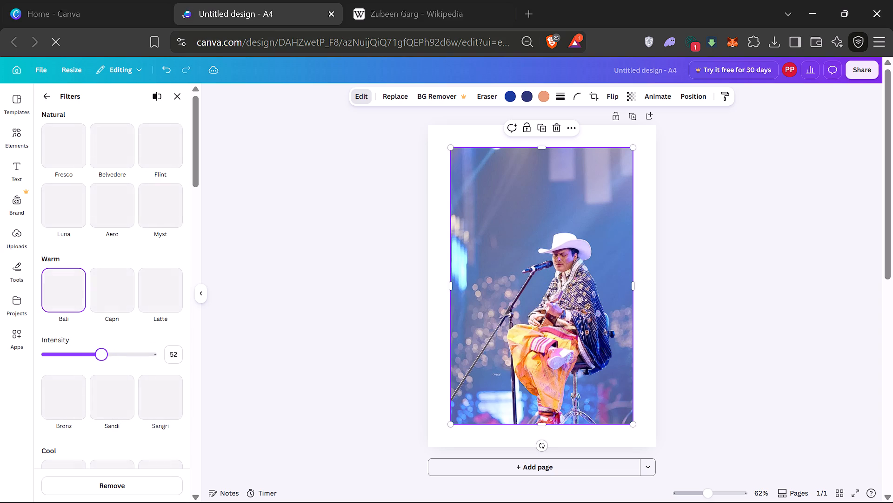
pyautogui.moveTo(100, 358); pyautogui.dragTo(98, 358)
# Examine the other filter categories for the photo, from Cool and Vivid through Soft, Vintage, Mono and Colour Pop.
pyautogui.scroll(-10, 98, 358)
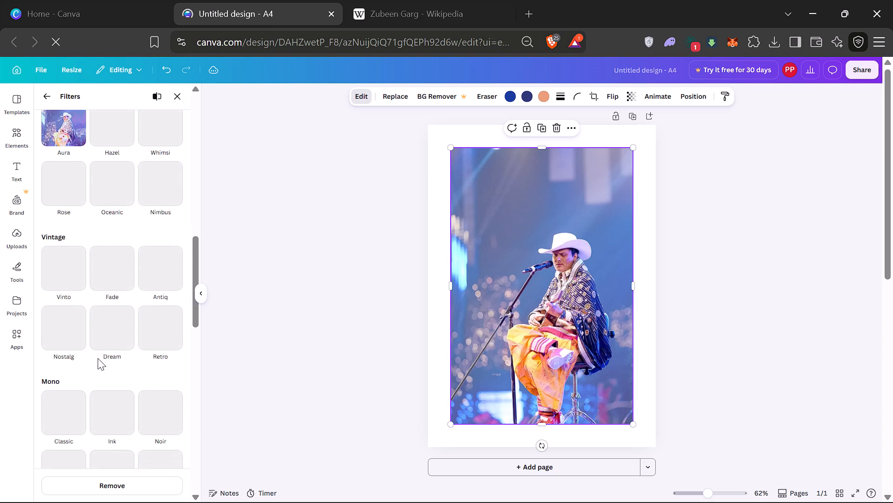
pyautogui.scroll(-11, 98, 358)
pyautogui.scroll(8, 98, 358)
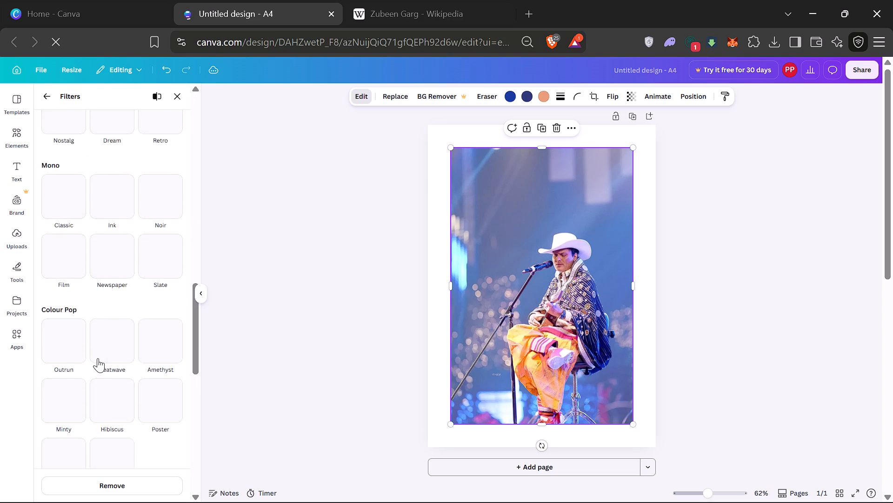
pyautogui.scroll(10, 98, 358)
pyautogui.scroll(-2, 98, 358)
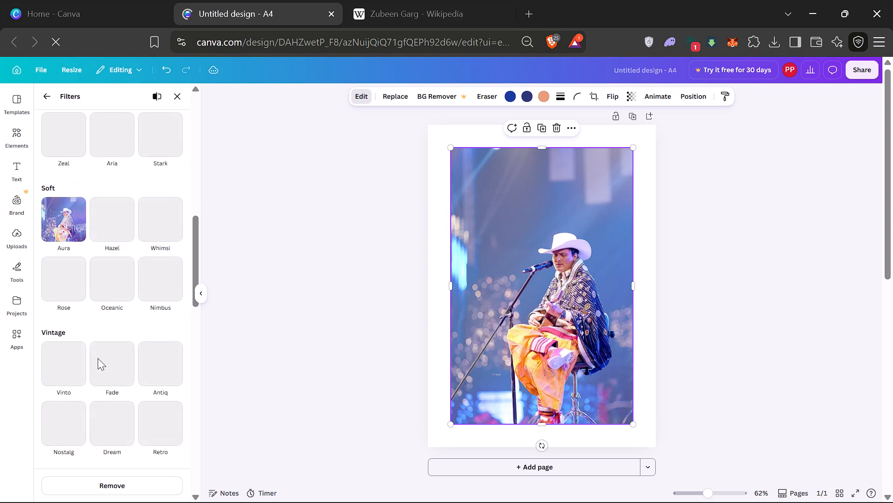
pyautogui.scroll(-2, 98, 358)
pyautogui.scroll(5, 98, 358)
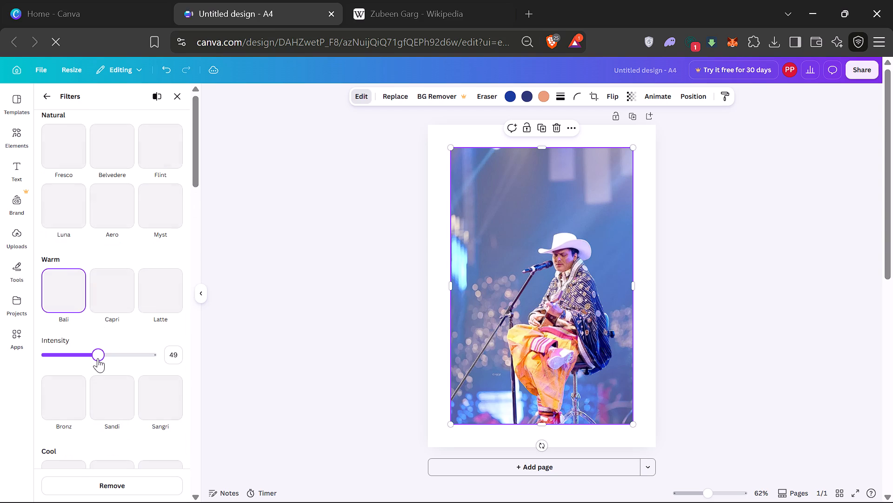
pyautogui.scroll(3, 98, 358)
pyautogui.scroll(-3, 98, 358)
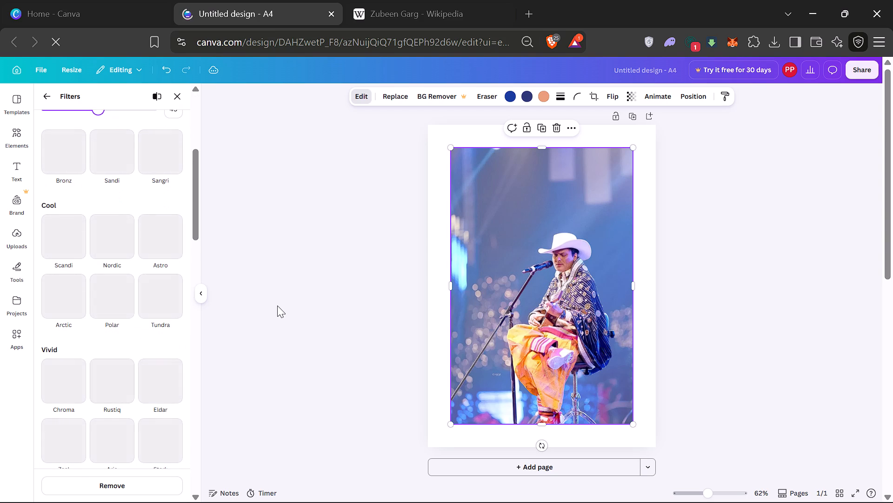
pyautogui.click(277, 306)
pyautogui.click(277, 306)
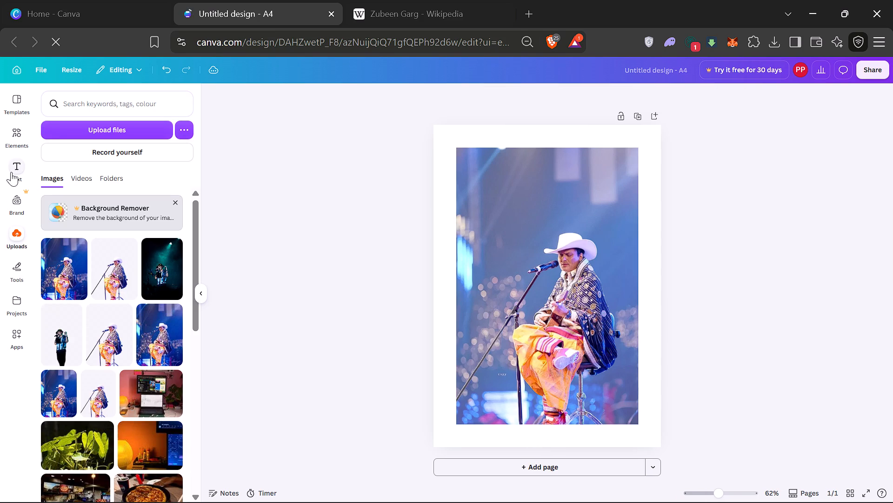
# Add a default heading text box over the photo and select all its placeholder text.
pyautogui.click(11, 172)
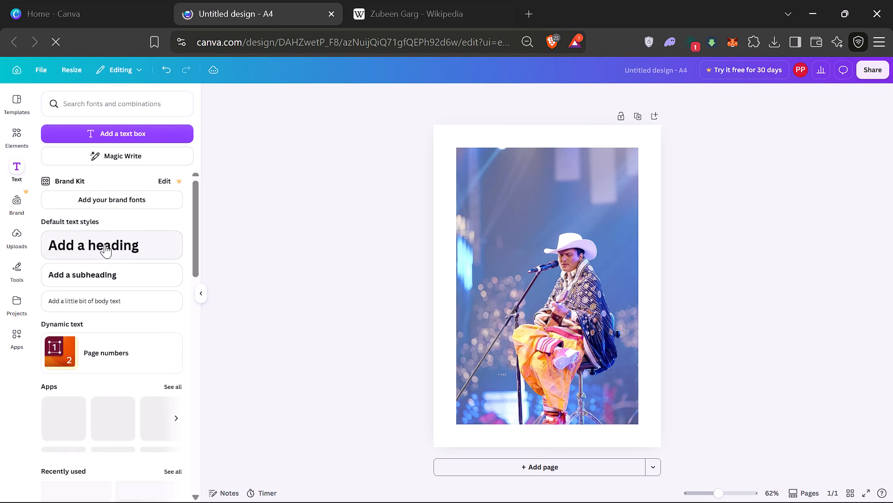
pyautogui.click(105, 244)
pyautogui.doubleClick(545, 285)
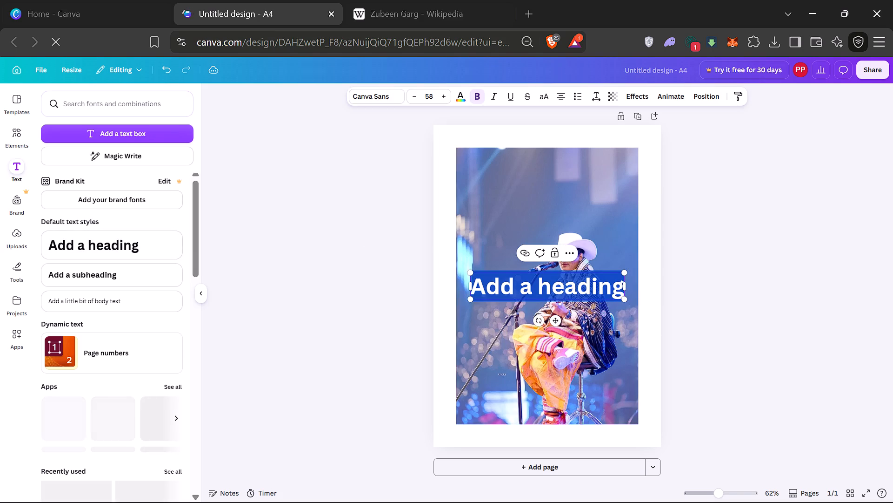
pyautogui.hotkey('ctrl', 'a')
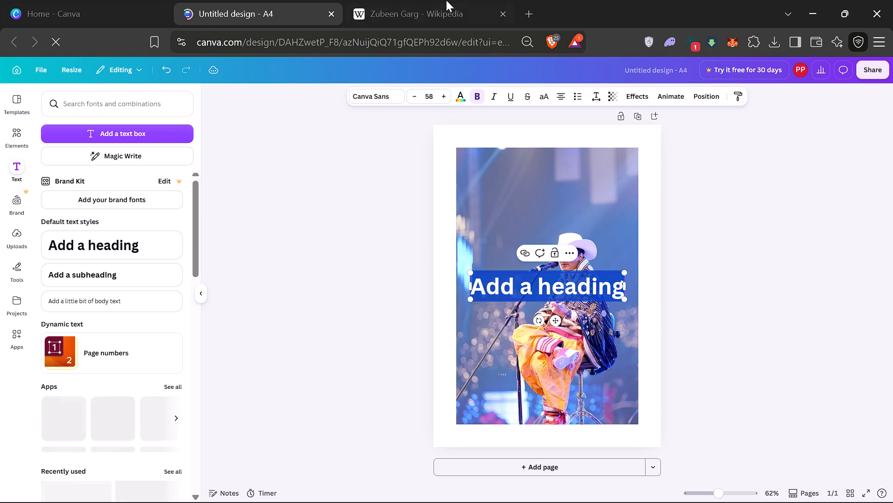
# Copy the word "Singer" from the Occupations entry of the Zubeen Garg Wikipedia article and return to the poster design.
pyautogui.click(446, 0)
pyautogui.scroll(-3, 436, 318)
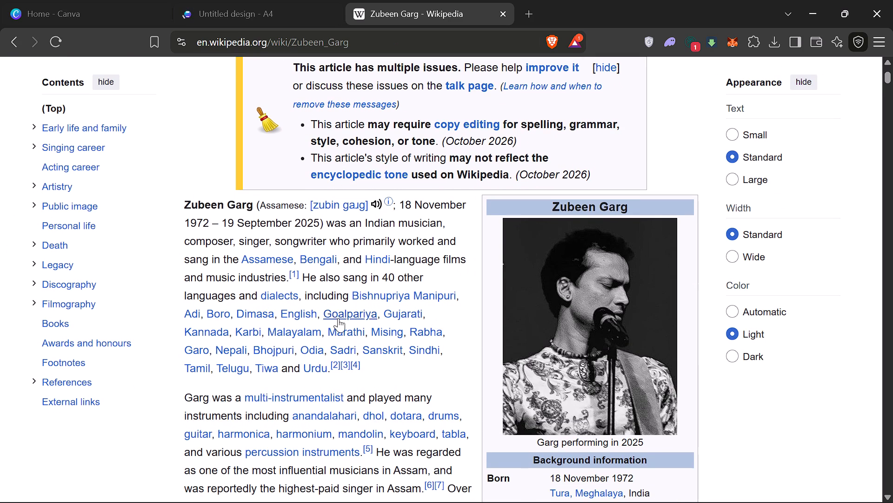
pyautogui.scroll(-4, 338, 318)
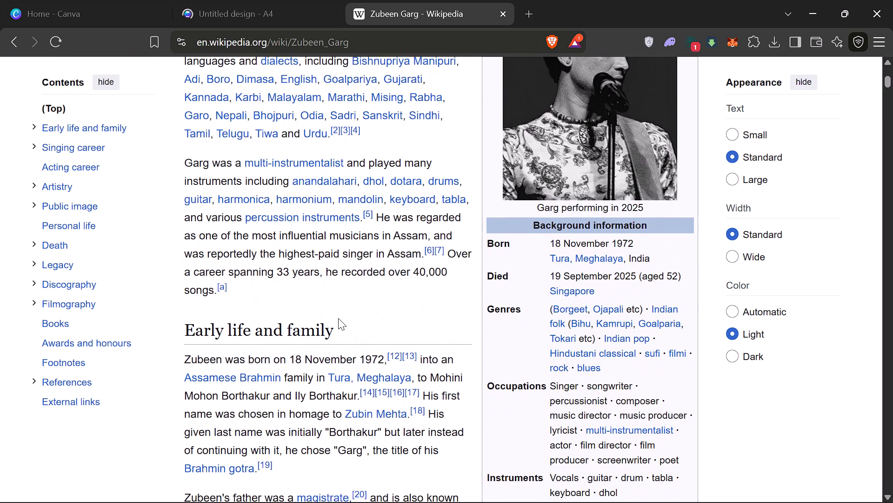
pyautogui.scroll(-1, 338, 318)
pyautogui.moveTo(550, 307); pyautogui.dragTo(568, 306)
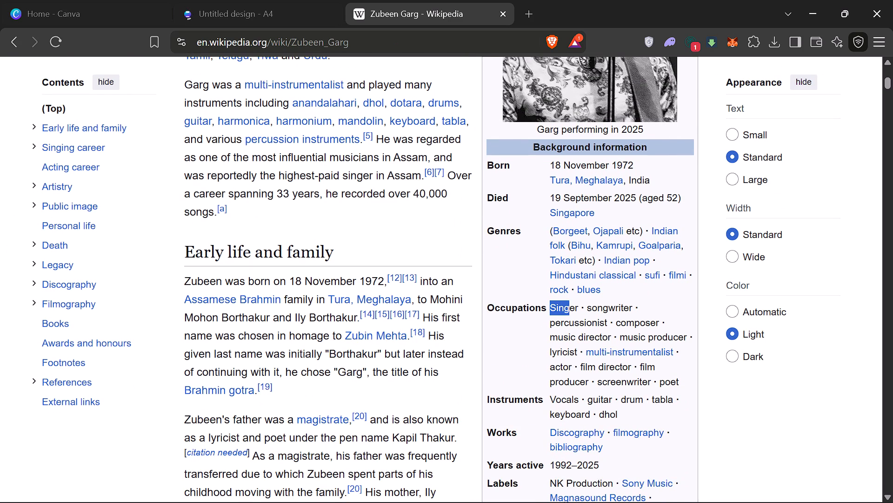
pyautogui.moveTo(568, 306); pyautogui.dragTo(577, 306)
pyautogui.hotkey('ctrl', 'c')
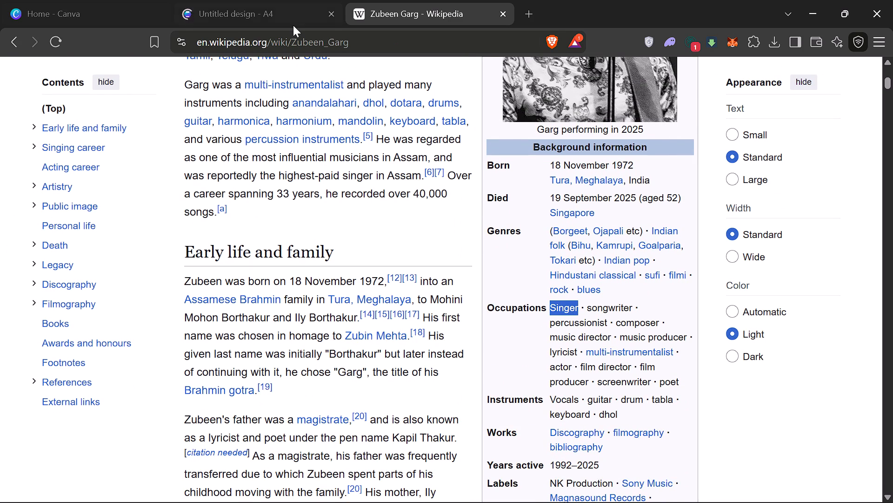
pyautogui.click(293, 25)
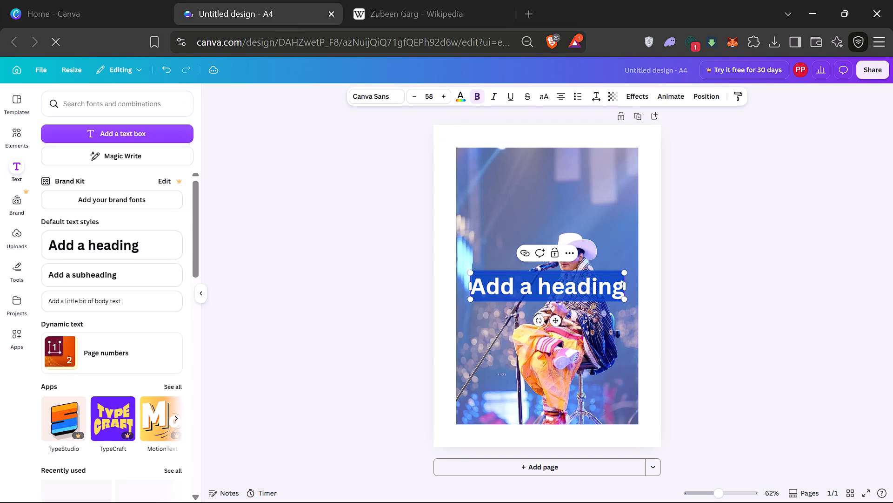
# Replace the heading placeholder text with the copied word "Singer" and remove its bullet.
pyautogui.doubleClick(529, 293)
pyautogui.hotkey('ctrl', 'a')
pyautogui.hotkey('ctrl', 'v')
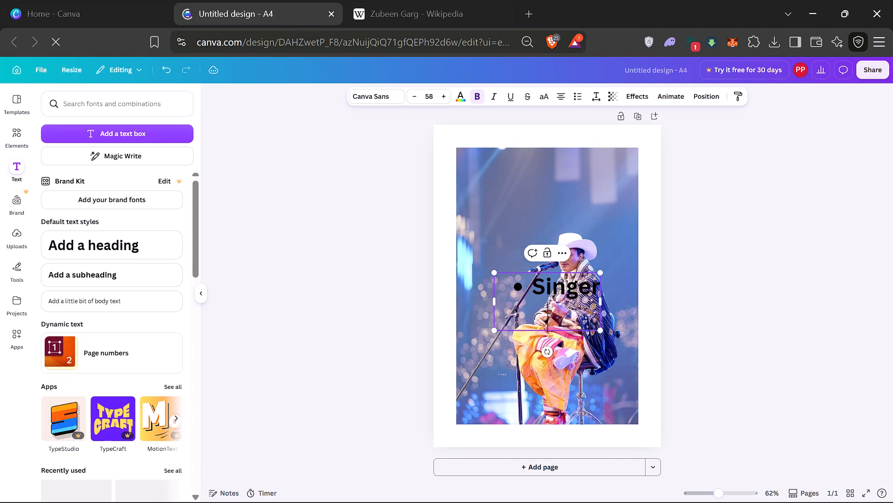
pyautogui.click(532, 288)
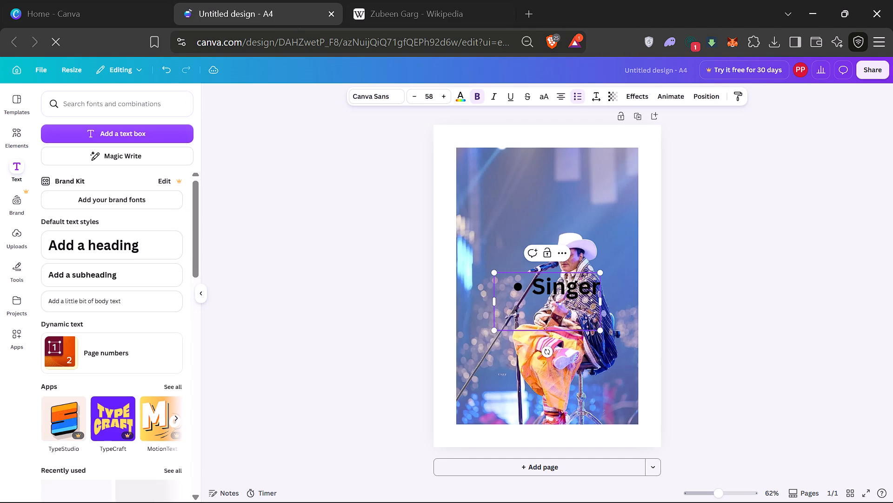
pyautogui.press('BackSpace')
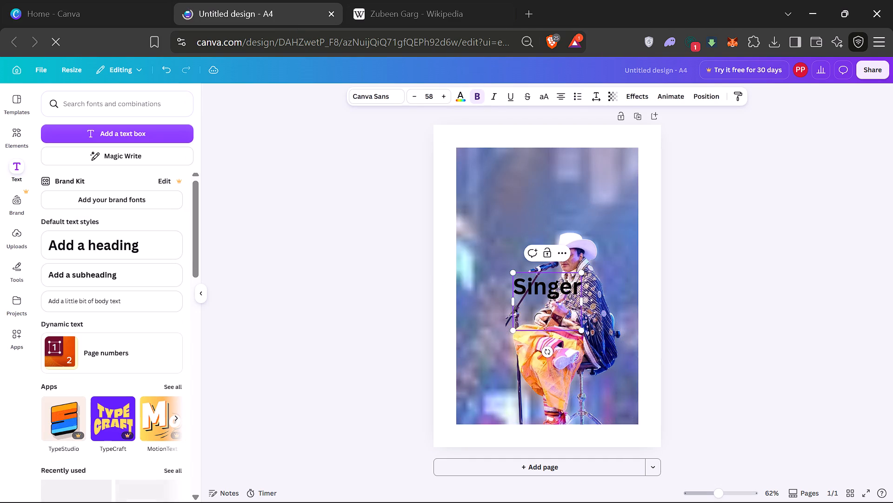
# Set the "Singer" text to font size 20.
pyautogui.click(435, 95)
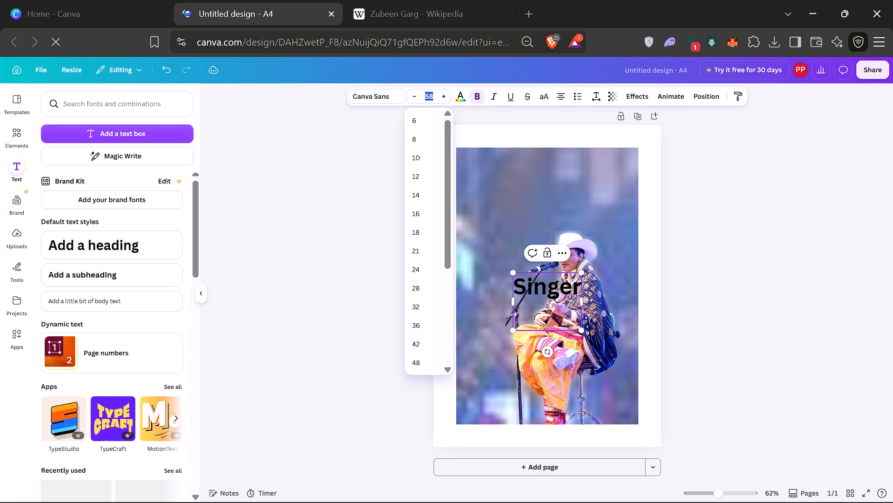
pyautogui.write('20')
pyautogui.press('Return')
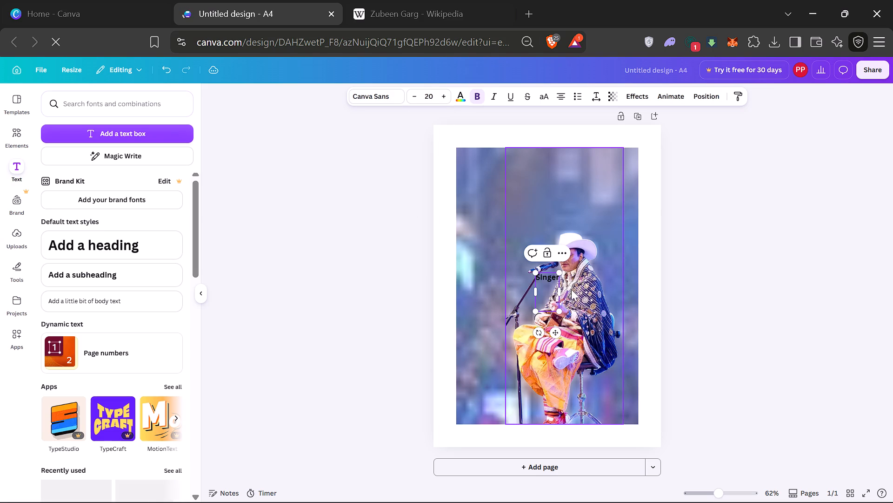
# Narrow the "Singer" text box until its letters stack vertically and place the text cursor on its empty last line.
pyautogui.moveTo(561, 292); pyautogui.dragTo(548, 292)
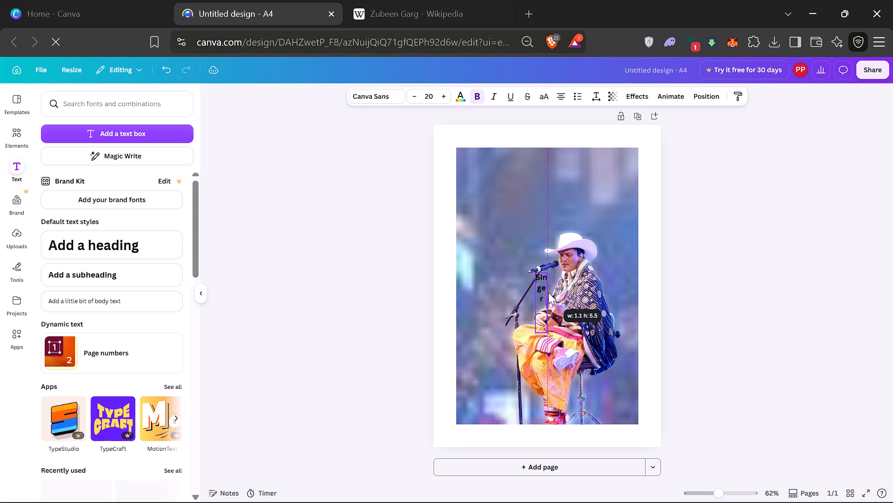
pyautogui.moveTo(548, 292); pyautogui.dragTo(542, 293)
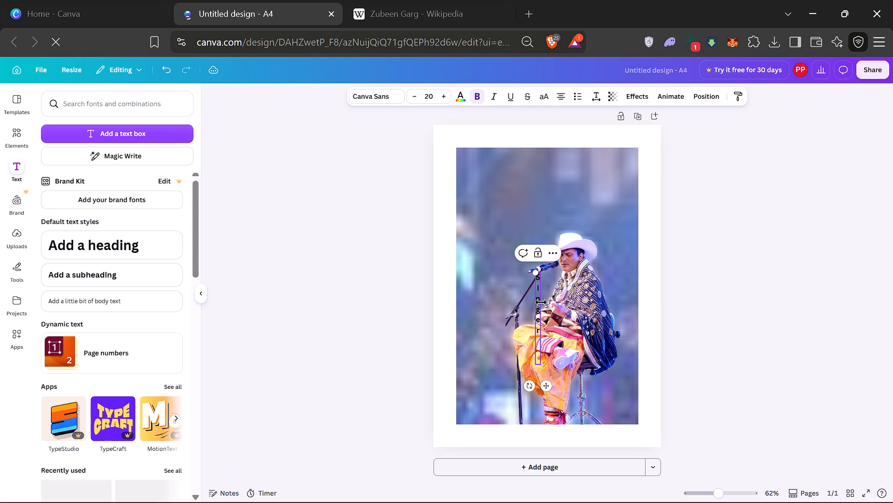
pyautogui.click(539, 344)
# Copy the word "songwriter" from the Occupations entry of the Zubeen Garg Wikipedia article and return to the poster design.
pyautogui.click(418, 0)
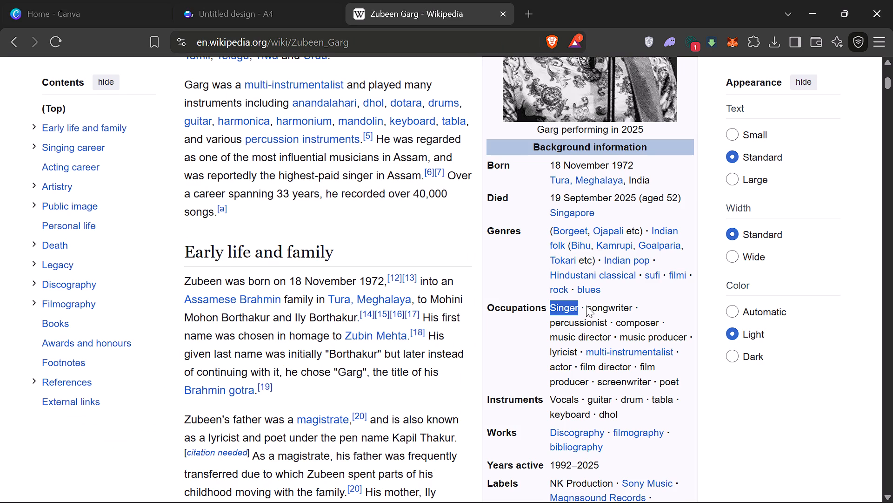
pyautogui.click(586, 306)
pyautogui.moveTo(587, 313); pyautogui.dragTo(632, 308)
pyautogui.hotkey('ctrl', 'c')
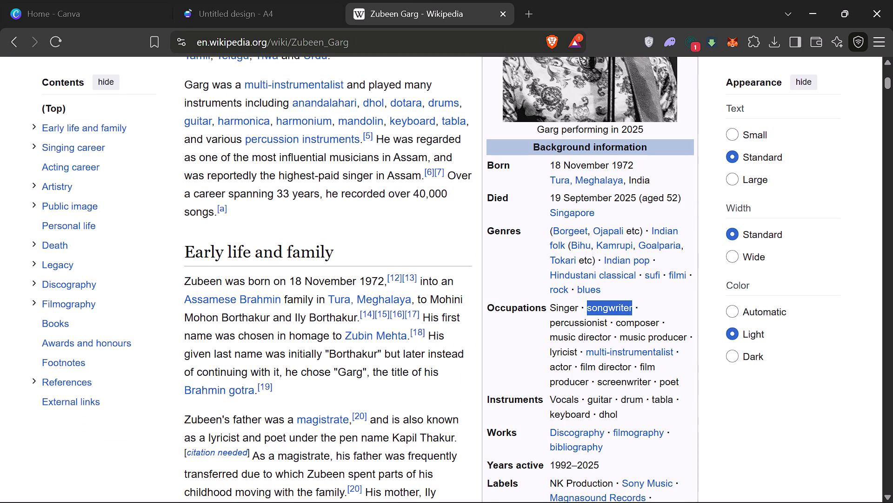
pyautogui.click(273, 0)
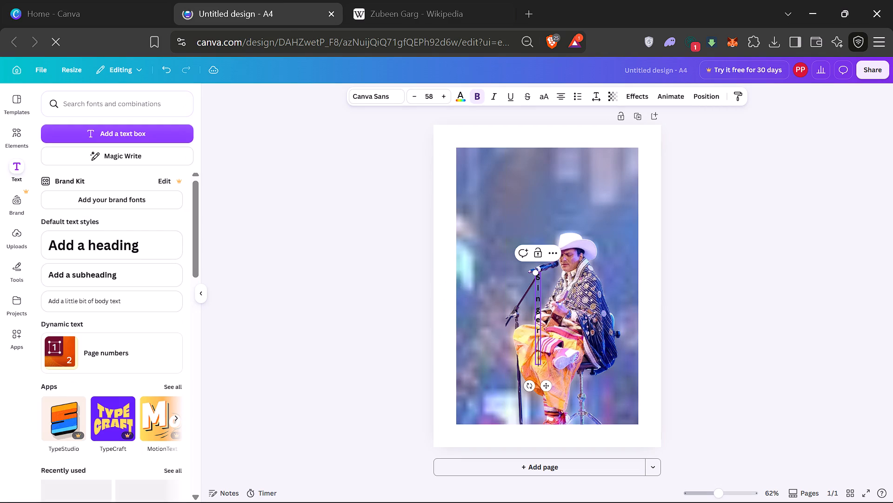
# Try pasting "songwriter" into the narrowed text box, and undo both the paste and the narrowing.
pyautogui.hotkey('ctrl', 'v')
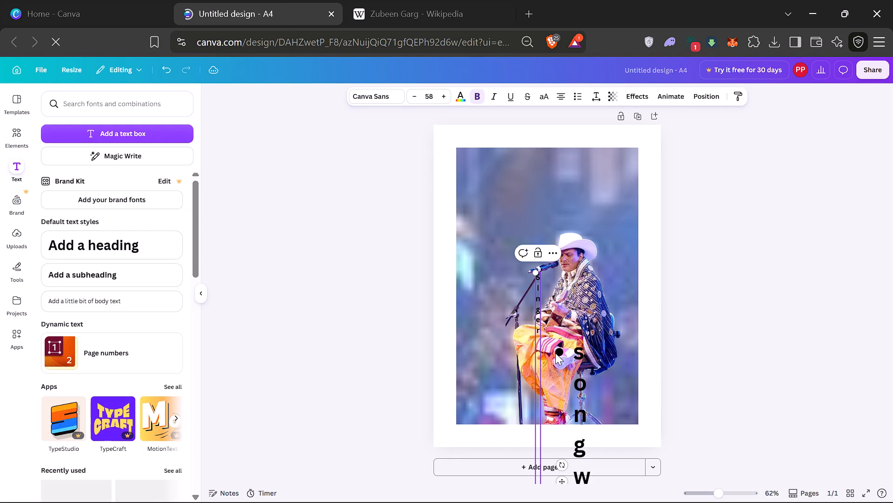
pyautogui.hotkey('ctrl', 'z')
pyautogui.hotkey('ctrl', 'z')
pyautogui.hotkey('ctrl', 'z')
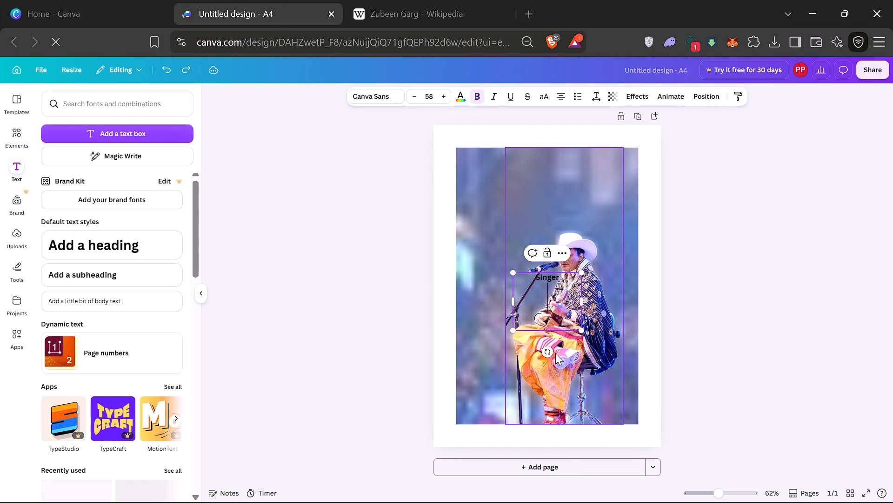
# Paste "songwriter" on the line below "Singer" and remove its bullet.
pyautogui.hotkey('ctrl', 'v')
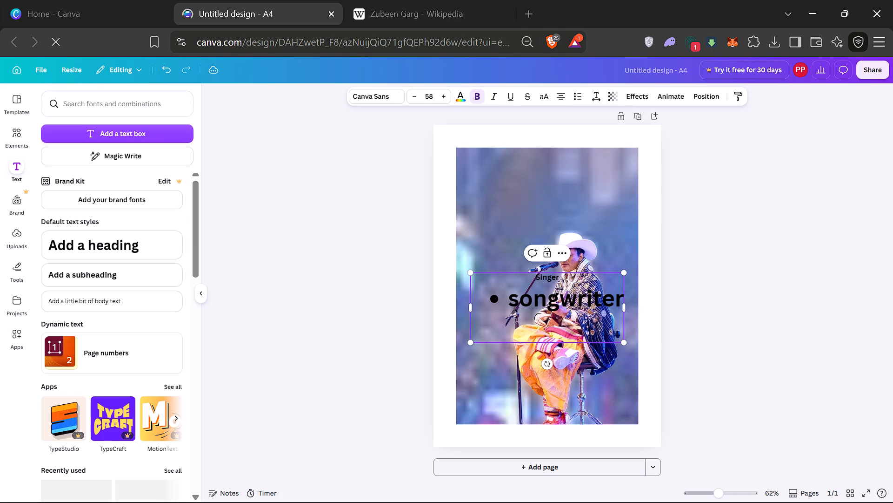
pyautogui.click(505, 298)
pyautogui.press('BackSpace')
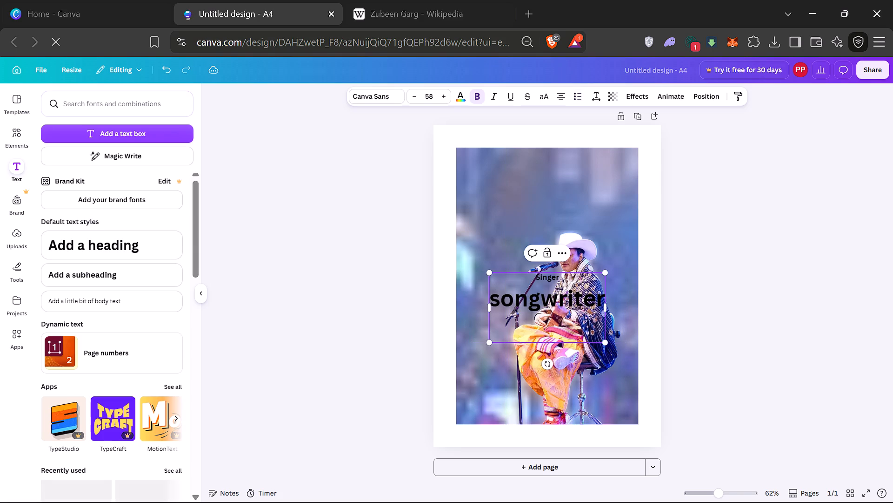
# Set the word "songwriter" to font size 20 and deselect the text box.
pyautogui.moveTo(494, 299); pyautogui.dragTo(601, 300)
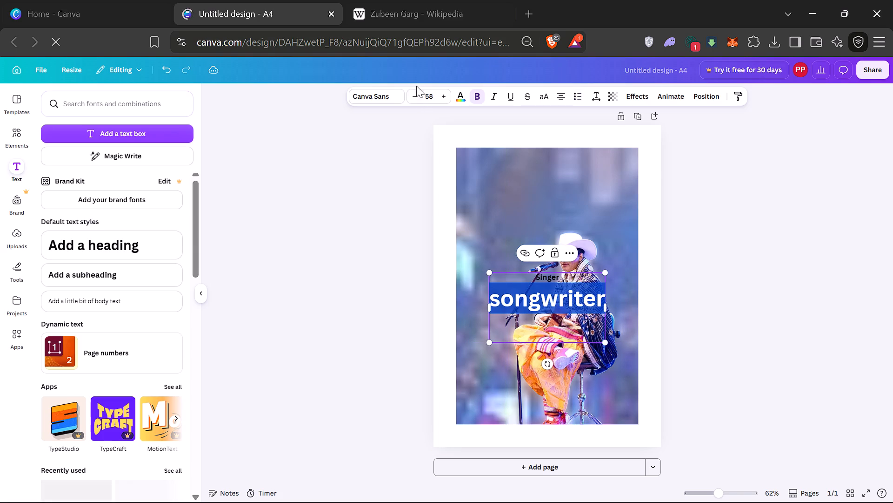
pyautogui.click(430, 97)
pyautogui.write('20')
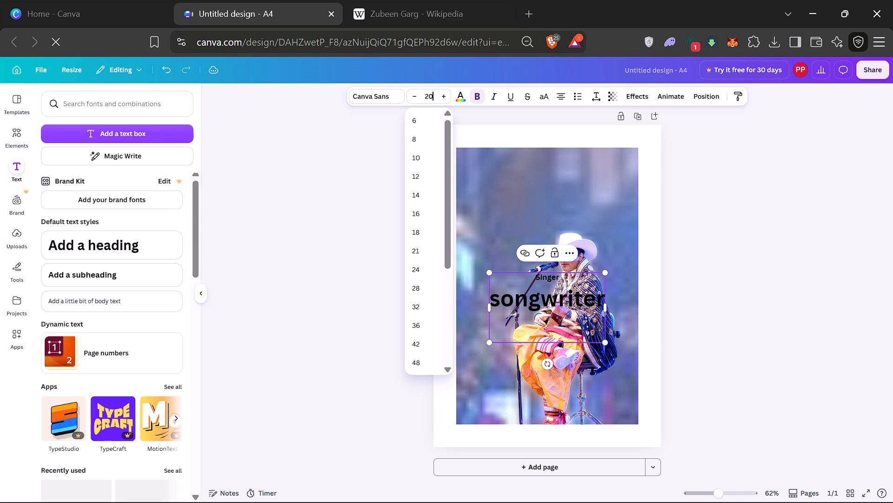
pyautogui.press('Return')
pyautogui.click(406, 271)
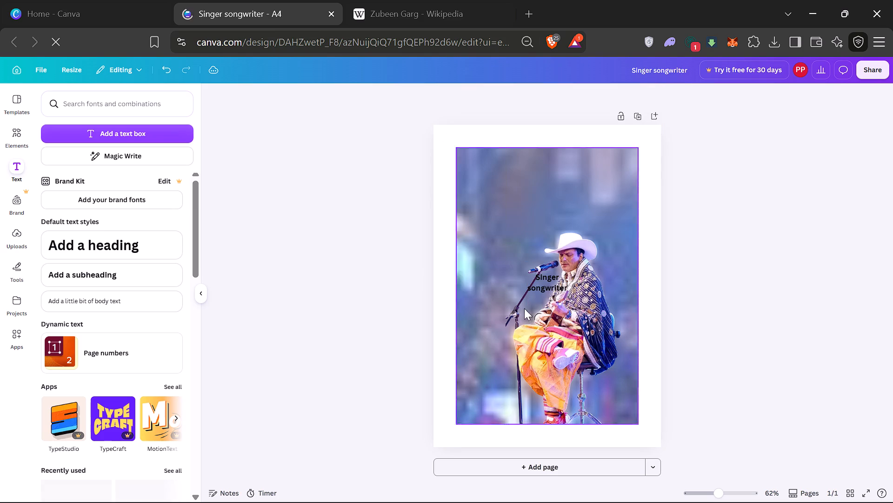
# Move the "Singer songwriter" text box to the upper-left corner of the concert photo.
pyautogui.moveTo(544, 293); pyautogui.dragTo(476, 170)
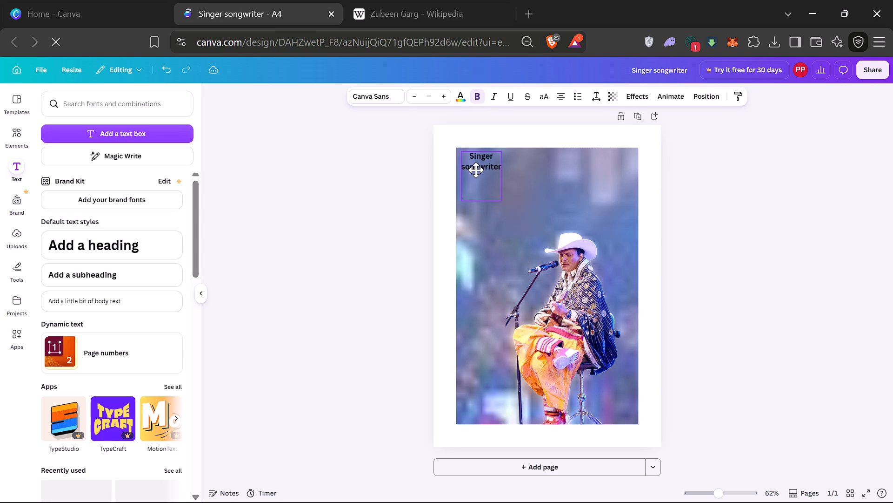
pyautogui.moveTo(476, 170); pyautogui.dragTo(474, 168)
# Narrow the "Singer songwriter" text box to one letter's width so it reads vertically along the photo's left edge.
pyautogui.moveTo(497, 172); pyautogui.dragTo(463, 171)
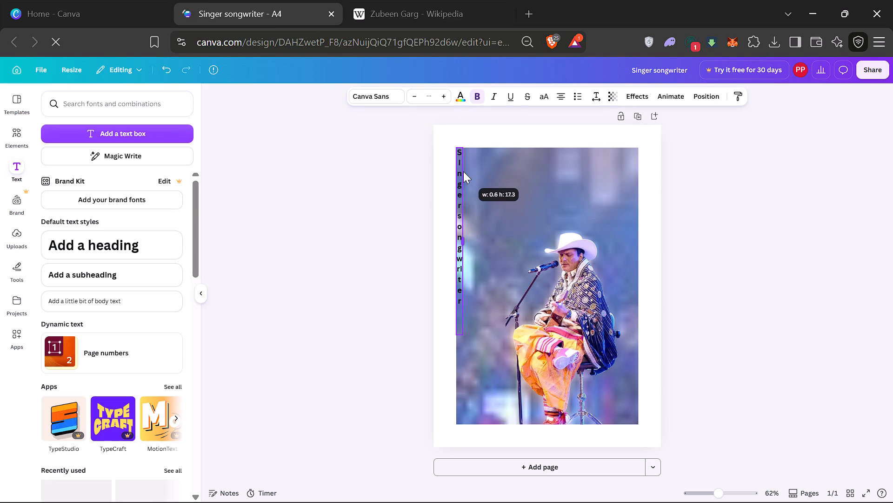
pyautogui.moveTo(463, 171); pyautogui.dragTo(463, 171)
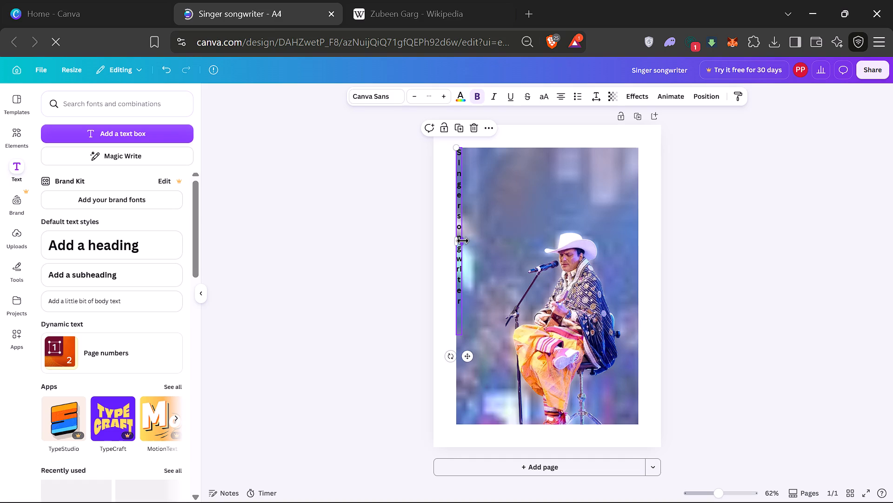
pyautogui.click(463, 241)
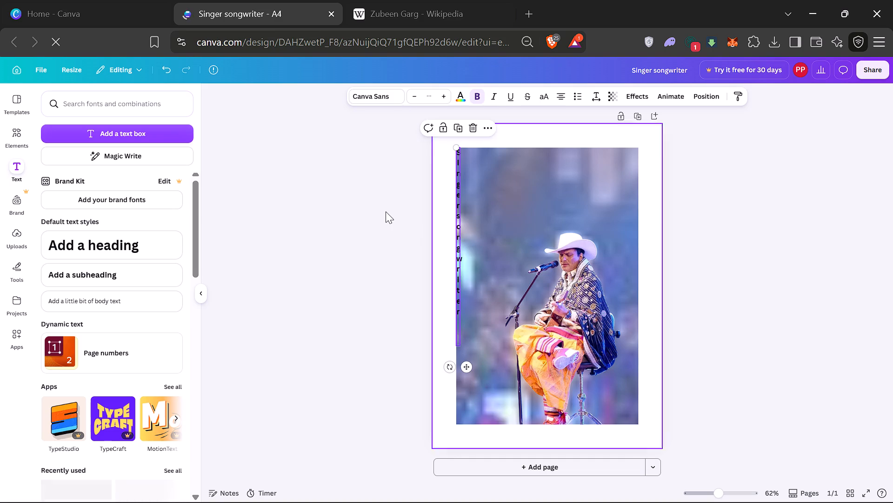
pyautogui.click(386, 211)
pyautogui.click(575, 284)
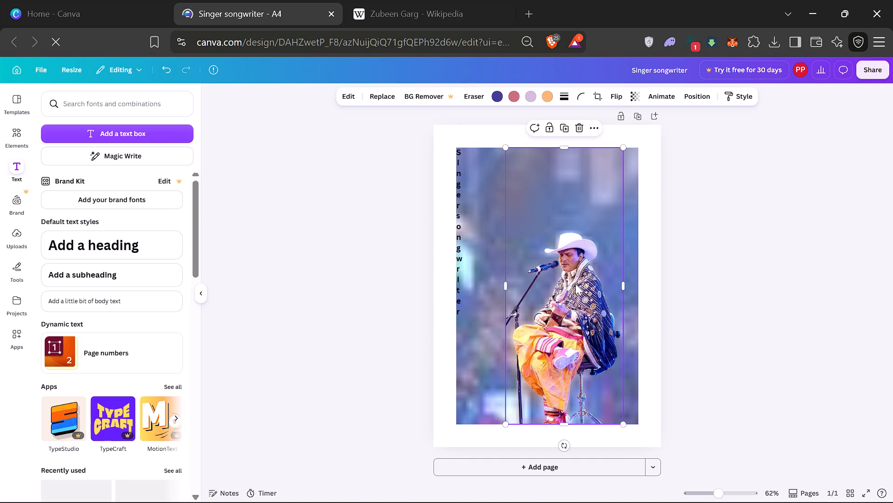
# Shift the vertical "Singer songwriter" text slightly inward from the photo's left edge.
pyautogui.click(459, 228)
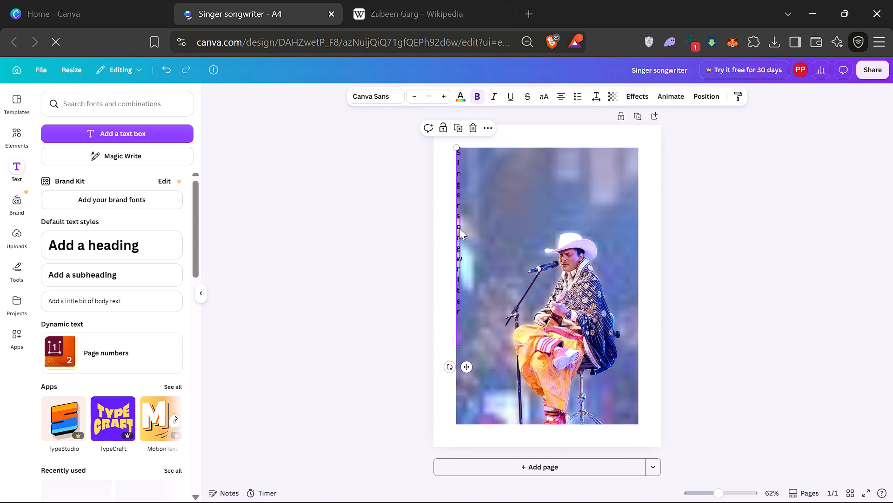
pyautogui.moveTo(466, 369); pyautogui.dragTo(470, 367)
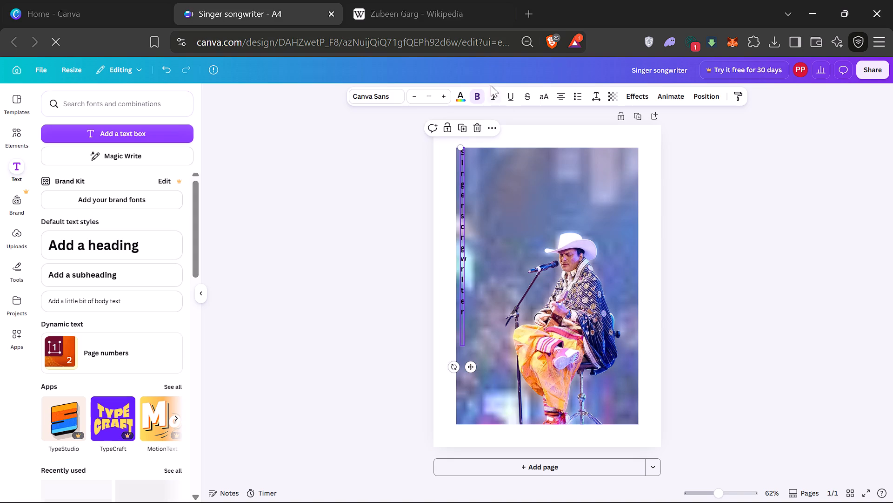
# Try yellow, red, coral and dark blue on the vertical text, and settle on the default red-to-orange gradient.
pyautogui.click(461, 98)
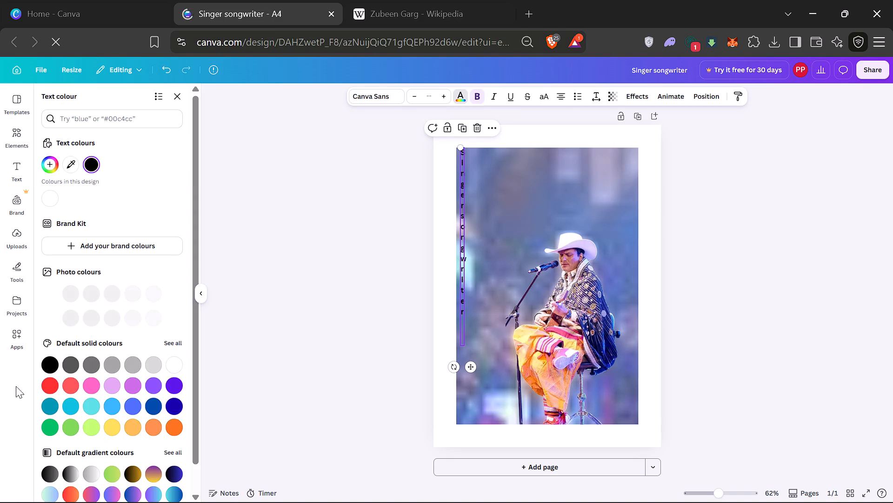
pyautogui.click(113, 428)
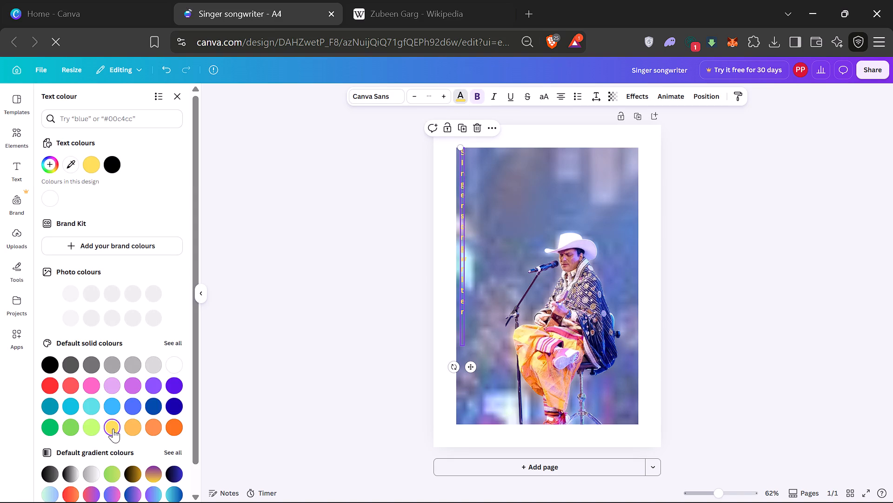
pyautogui.click(48, 384)
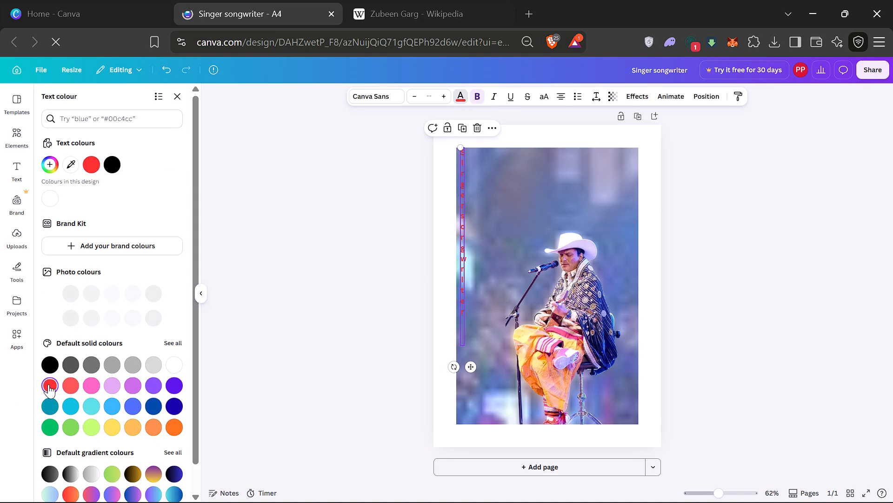
pyautogui.click(73, 387)
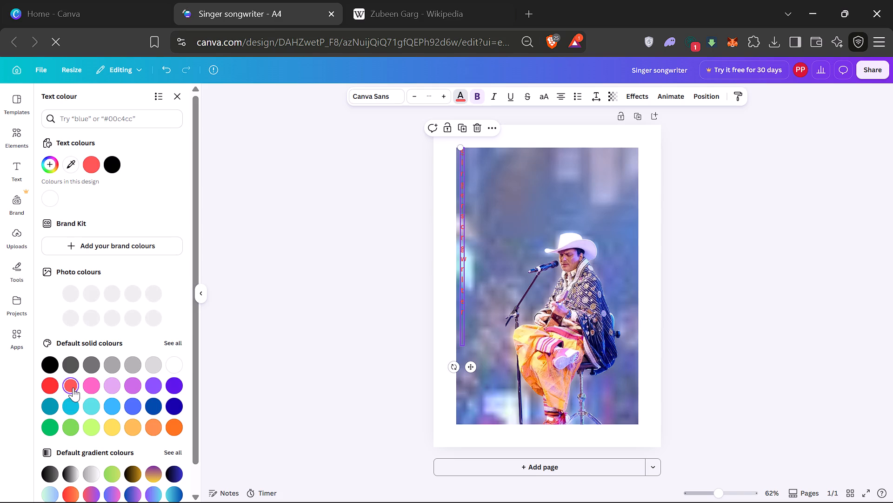
pyautogui.click(171, 404)
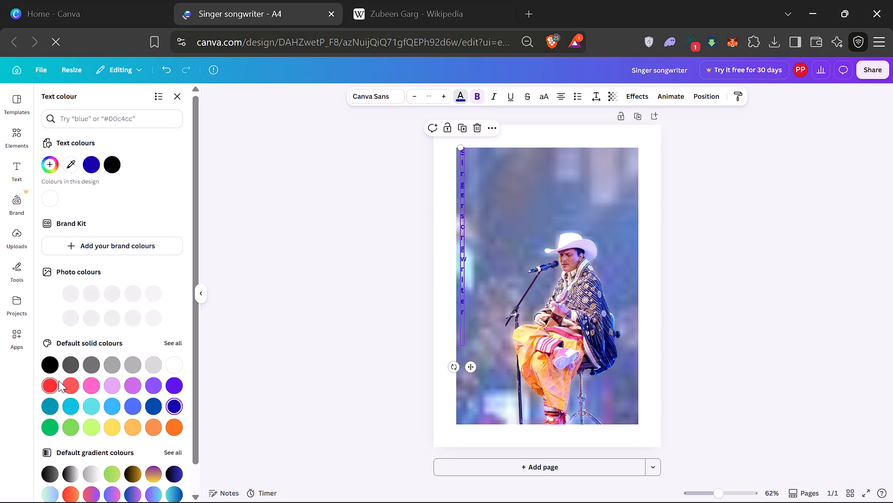
pyautogui.click(67, 492)
pyautogui.click(279, 324)
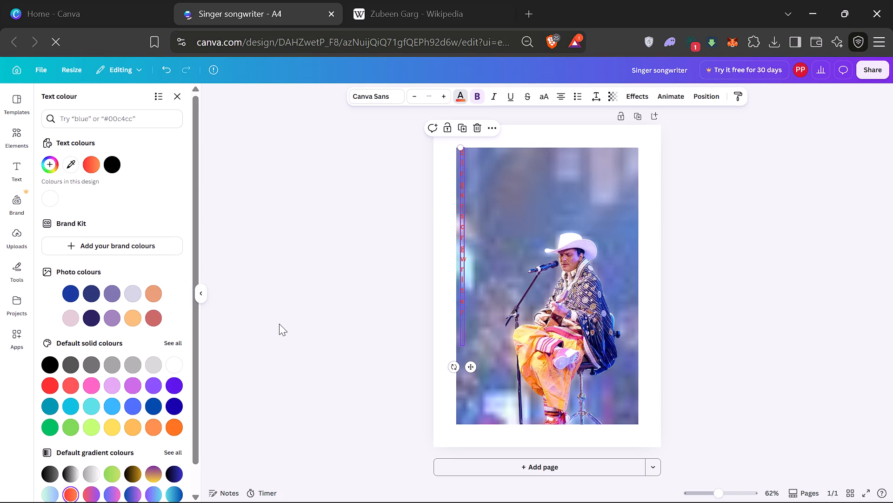
pyautogui.click(279, 324)
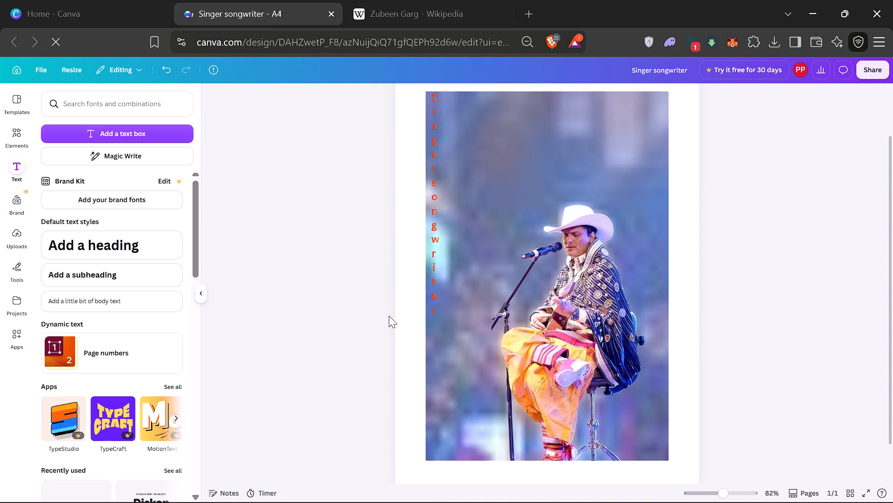
# Insert a line break between "Singer" and "songwriter" in the vertical text so a gap separates the two words.
pyautogui.click(436, 190)
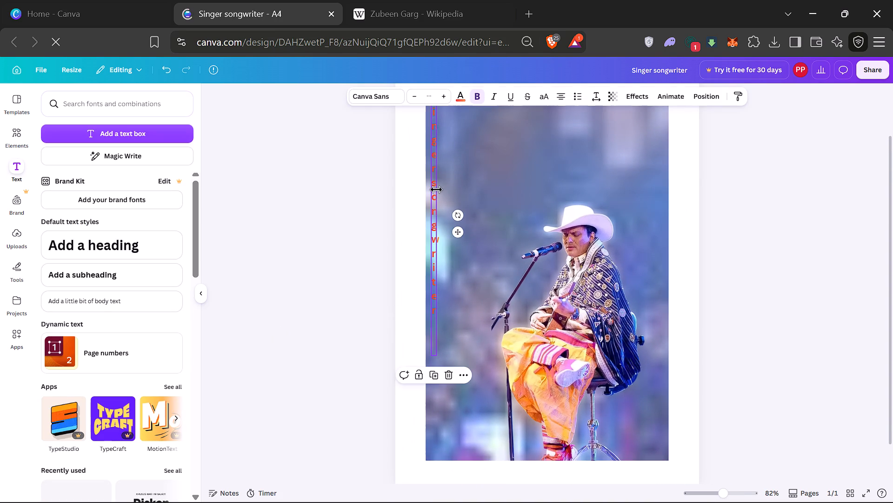
pyautogui.click(433, 178)
pyautogui.click(433, 178)
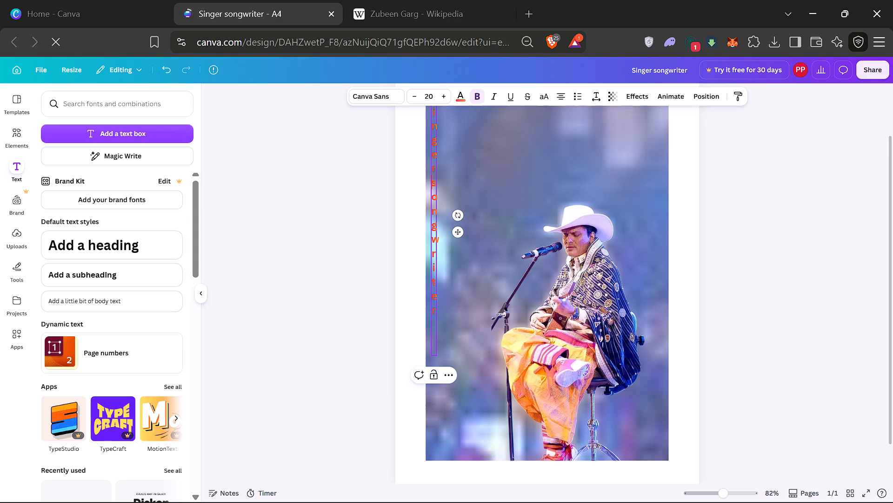
pyautogui.press('Return')
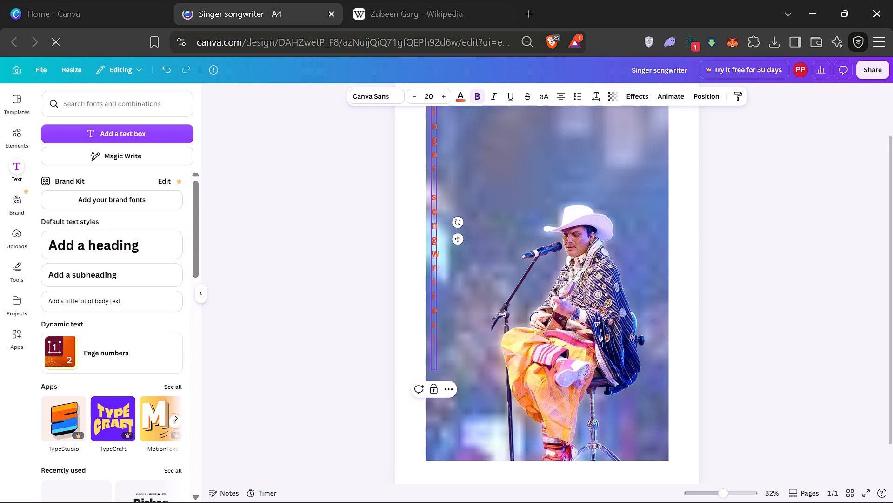
pyautogui.click(346, 204)
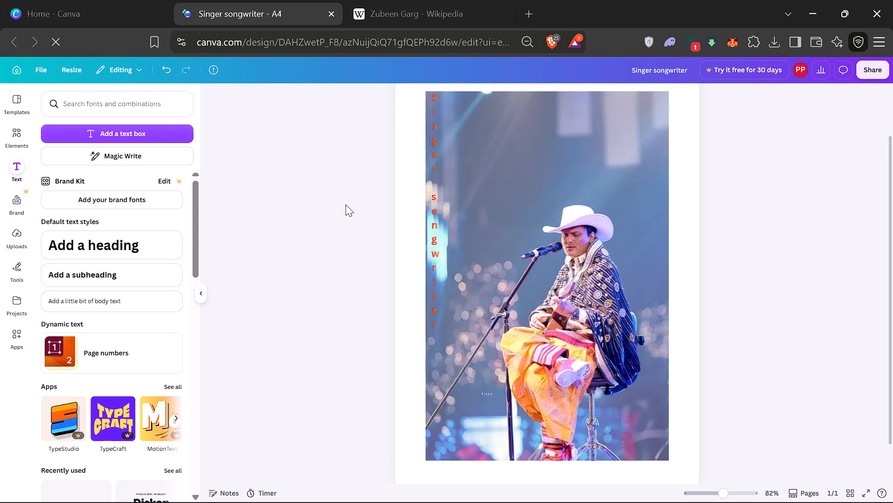
# Duplicate the vertical "Singer songwriter" text and place the copy as a second column just to its right.
pyautogui.click(433, 196)
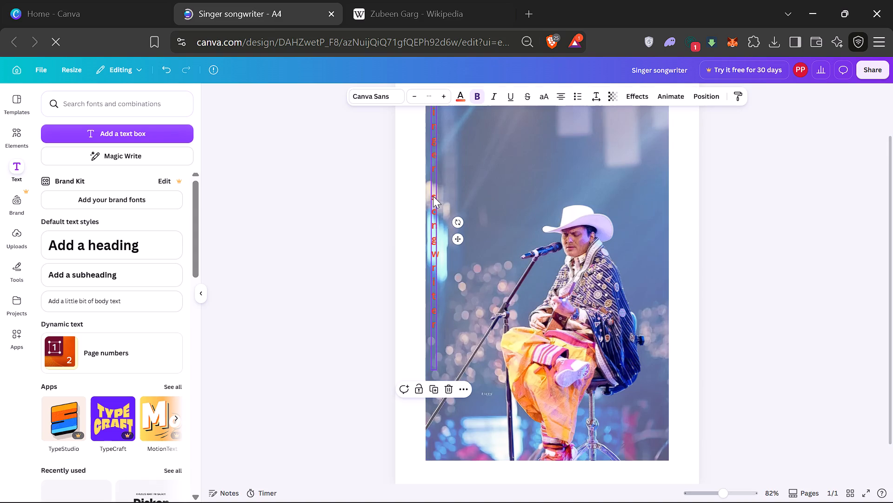
pyautogui.hotkey('ctrl', 'd')
pyautogui.moveTo(462, 245); pyautogui.dragTo(472, 241)
pyautogui.scroll(1, 472, 241)
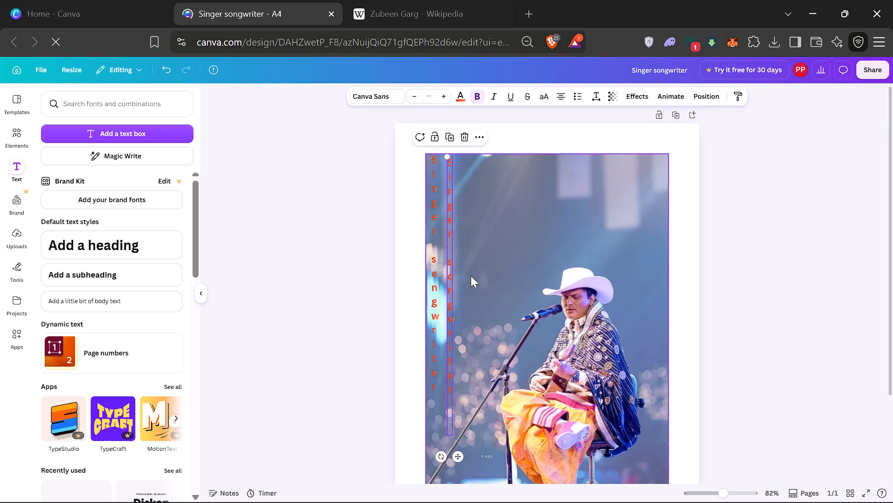
# Copy "percussionist" and "composer" from the Wikipedia occupations list and replace the duplicate column's text in the Canva design with them.
pyautogui.click(441, 4)
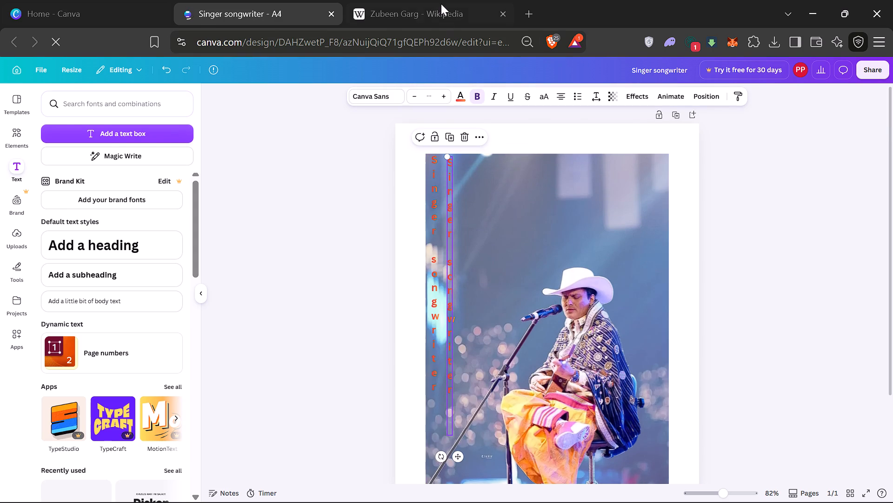
pyautogui.moveTo(552, 324); pyautogui.dragTo(573, 335)
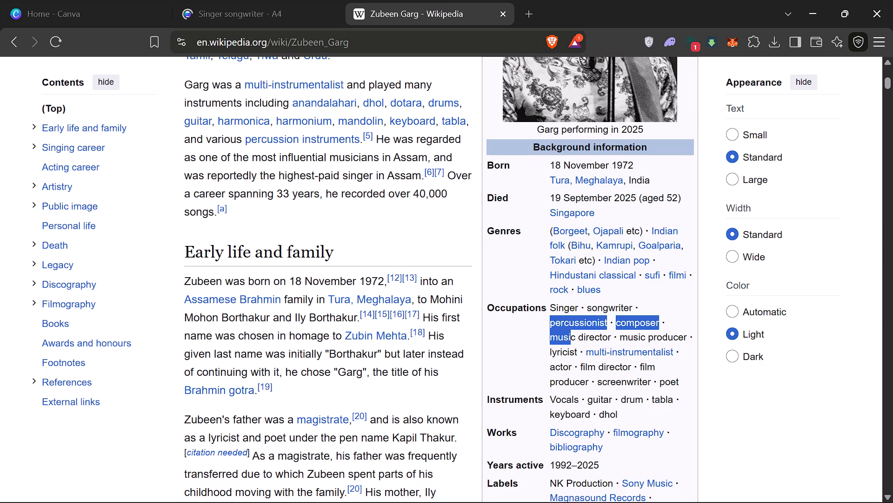
pyautogui.moveTo(573, 335); pyautogui.dragTo(642, 322)
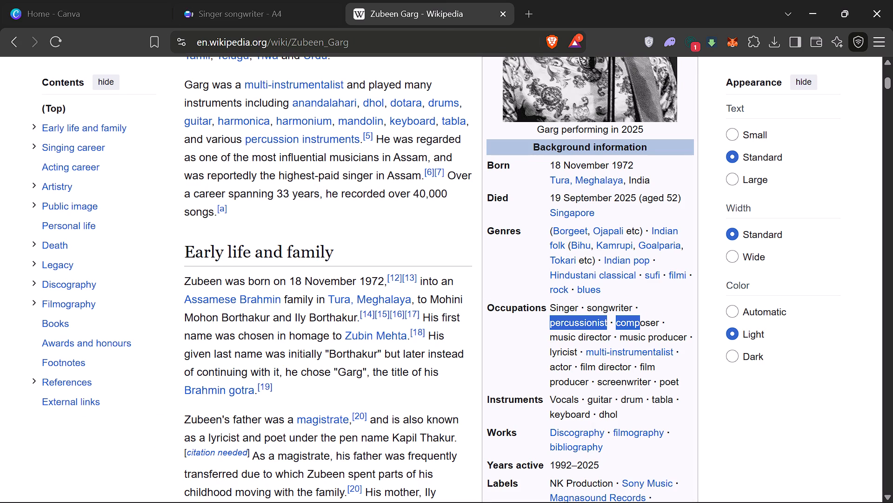
pyautogui.moveTo(642, 322); pyautogui.dragTo(659, 322)
pyautogui.hotkey('ctrl', 'c')
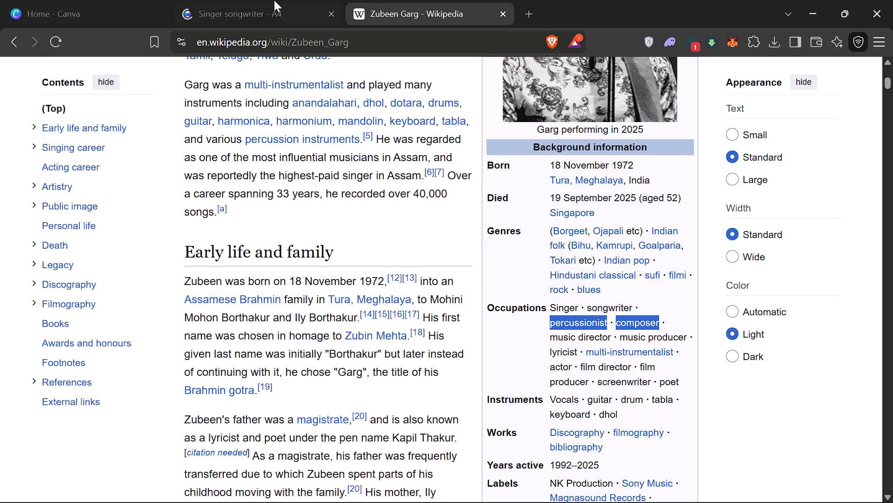
pyautogui.click(274, 0)
pyautogui.doubleClick(450, 290)
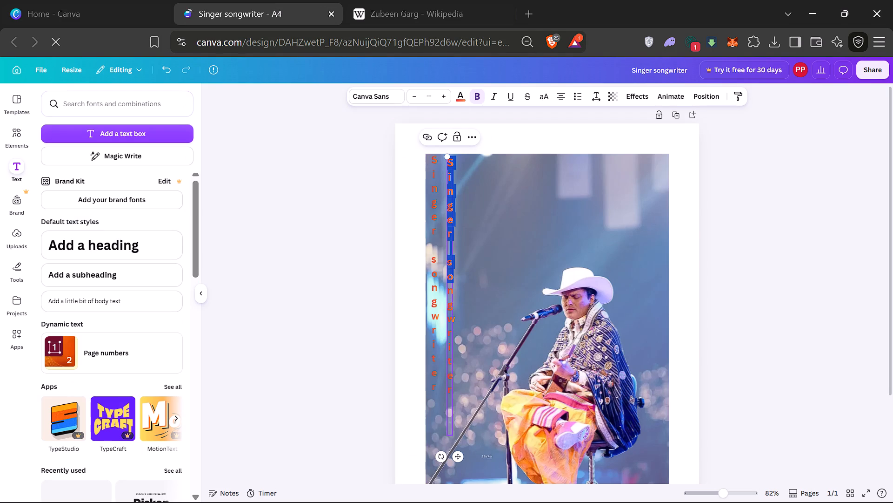
pyautogui.hotkey('ctrl', 'a')
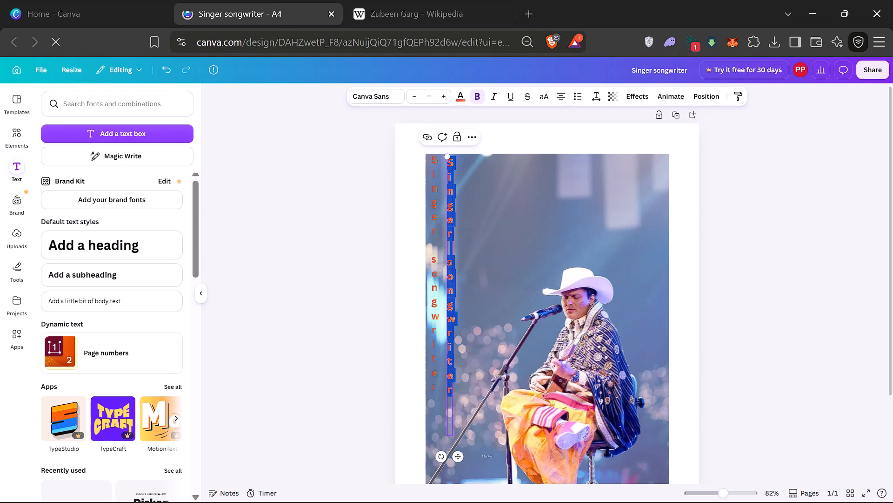
pyautogui.hotkey('ctrl', 'v')
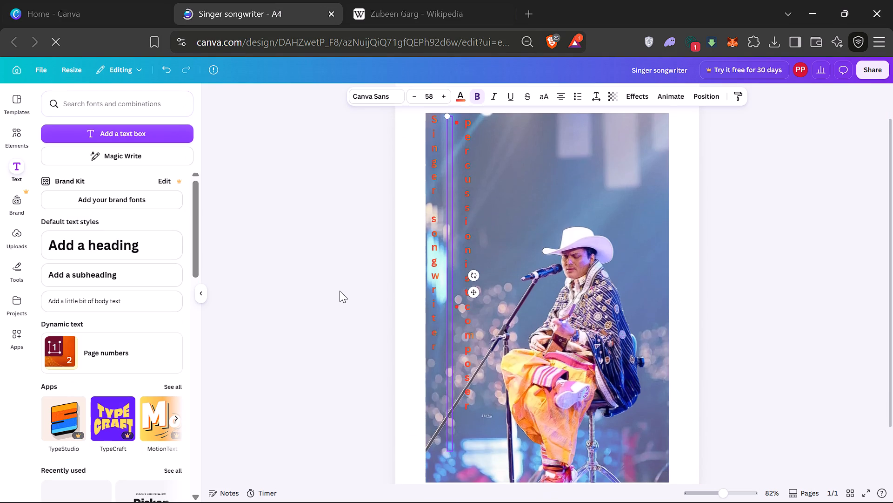
# Widen the "percussionist composer" text box so each word reads horizontally on one line.
pyautogui.click(463, 165)
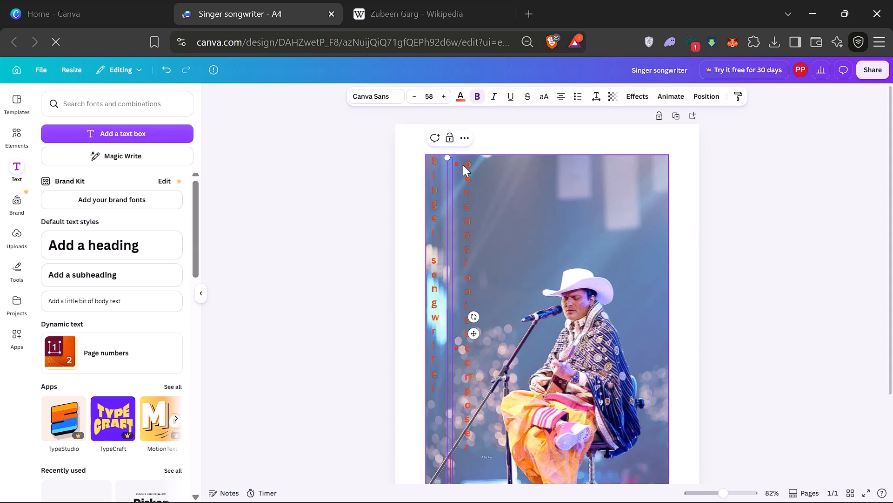
pyautogui.click(467, 203)
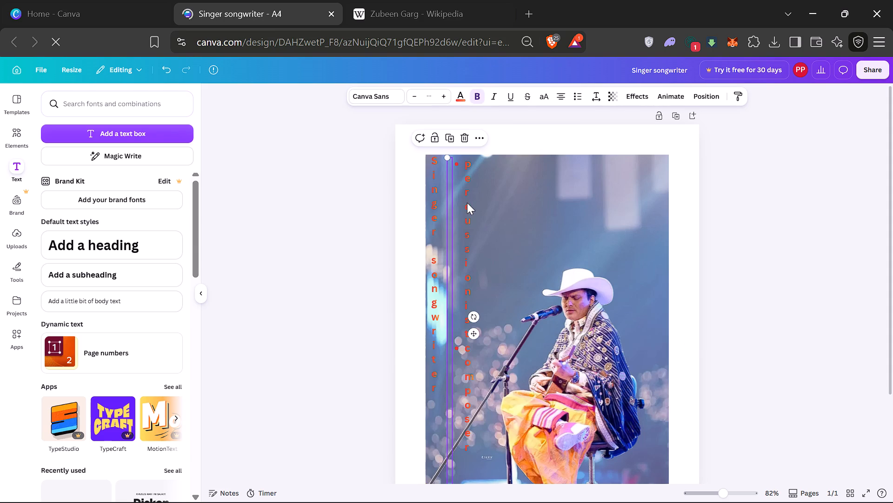
pyautogui.scroll(-1, 448, 229)
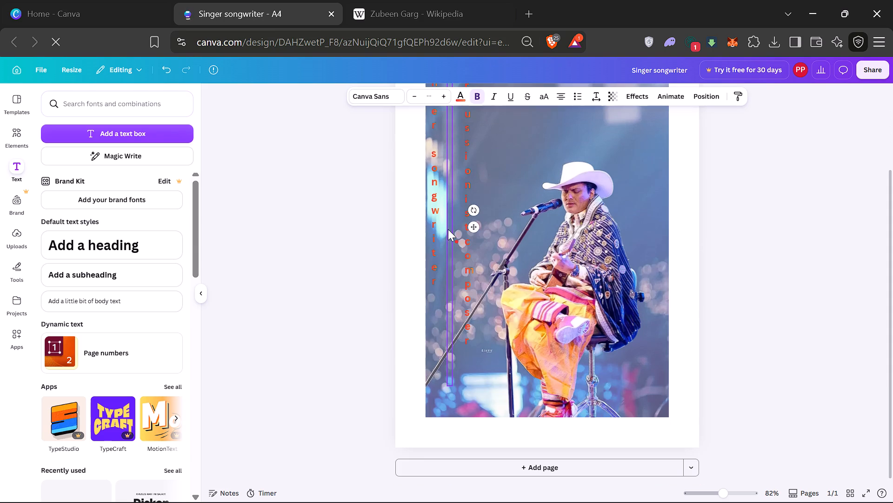
pyautogui.scroll(-1, 448, 229)
pyautogui.scroll(1, 457, 243)
pyautogui.moveTo(454, 243); pyautogui.dragTo(455, 243)
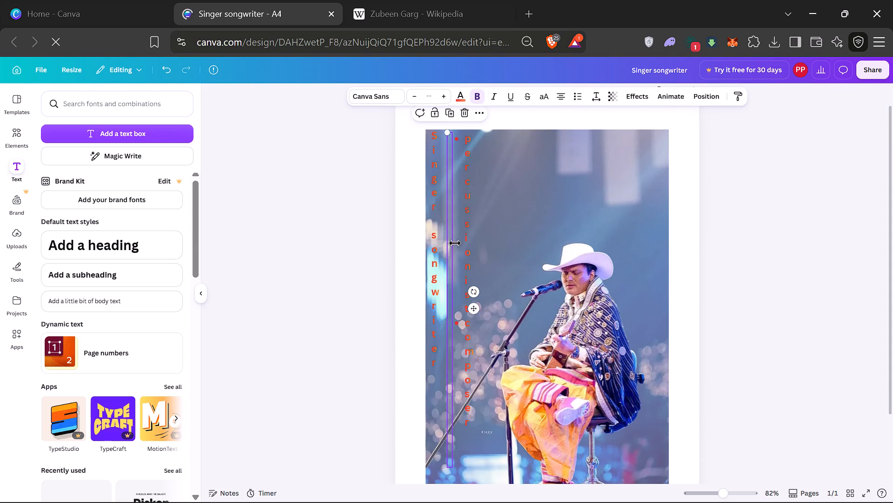
pyautogui.moveTo(455, 243); pyautogui.dragTo(556, 240)
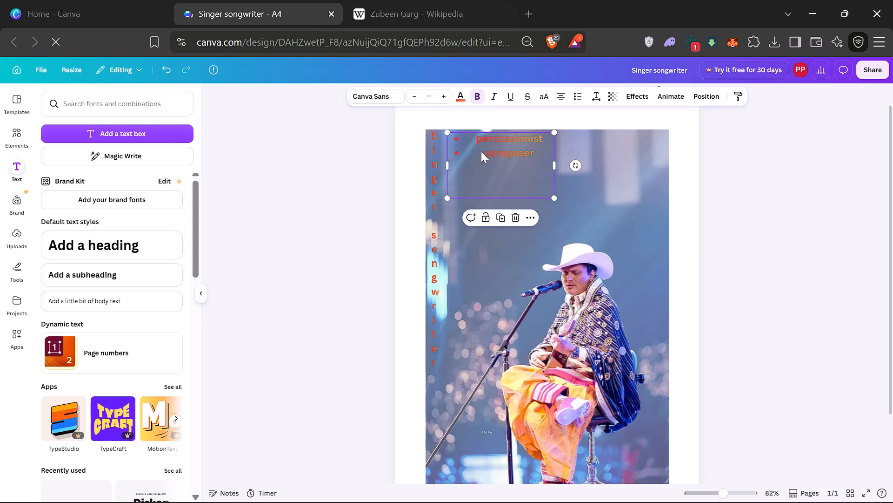
# Separate "percussionist" and "composer" with a blank line and remove the bullets from all lines.
pyautogui.doubleClick(481, 151)
pyautogui.click(481, 151)
pyautogui.press('BackSpace')
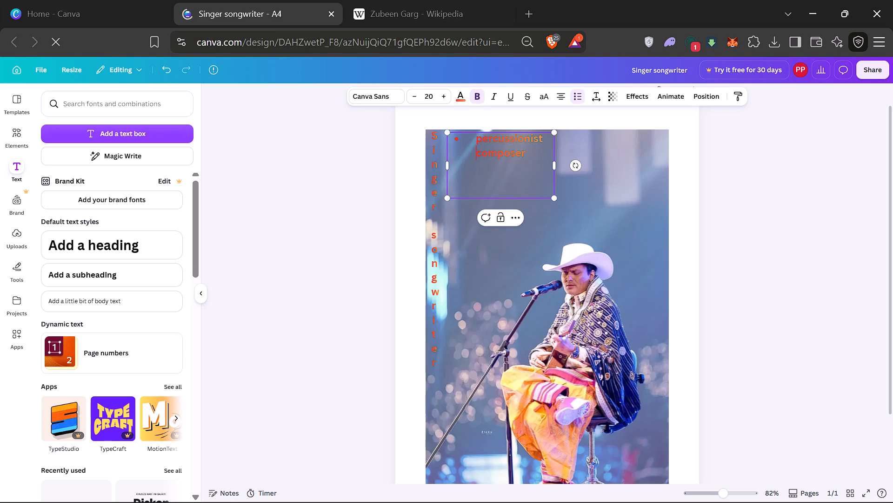
pyautogui.press('BackSpace')
pyautogui.press('Return')
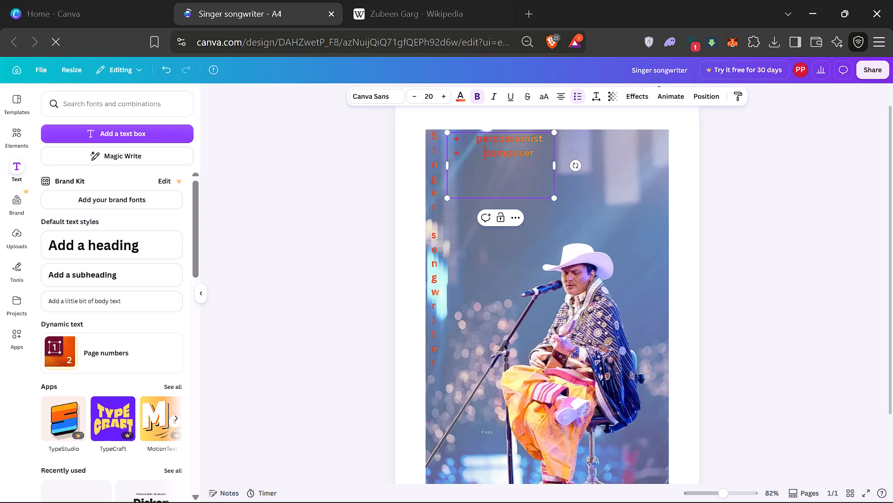
pyautogui.press('Return')
pyautogui.click(462, 139)
pyautogui.press('BackSpace')
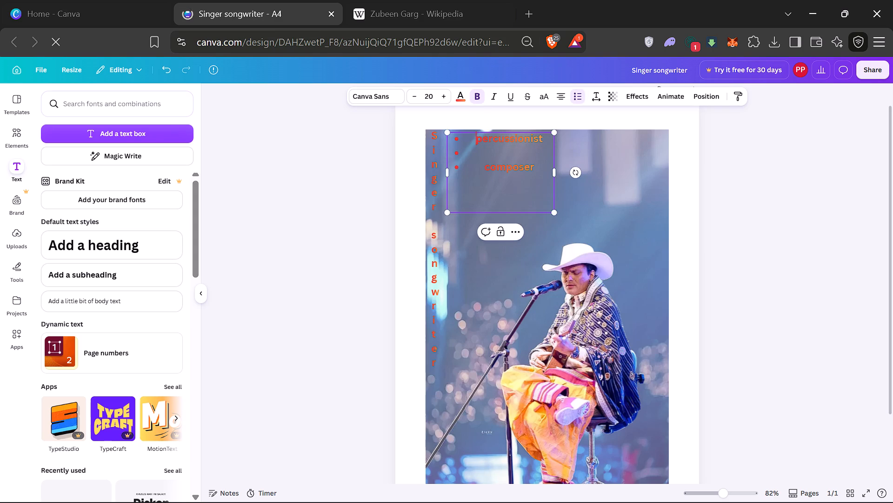
pyautogui.click(463, 155)
pyautogui.press('BackSpace')
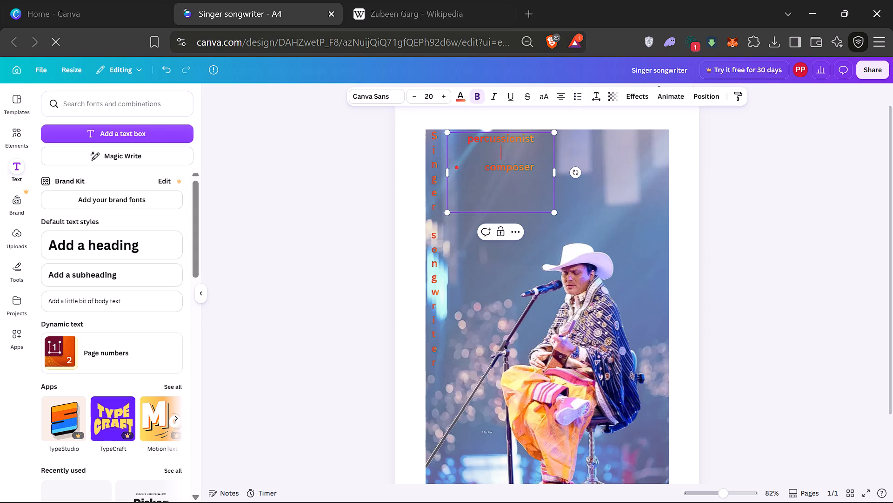
pyautogui.click(463, 169)
pyautogui.press('BackSpace')
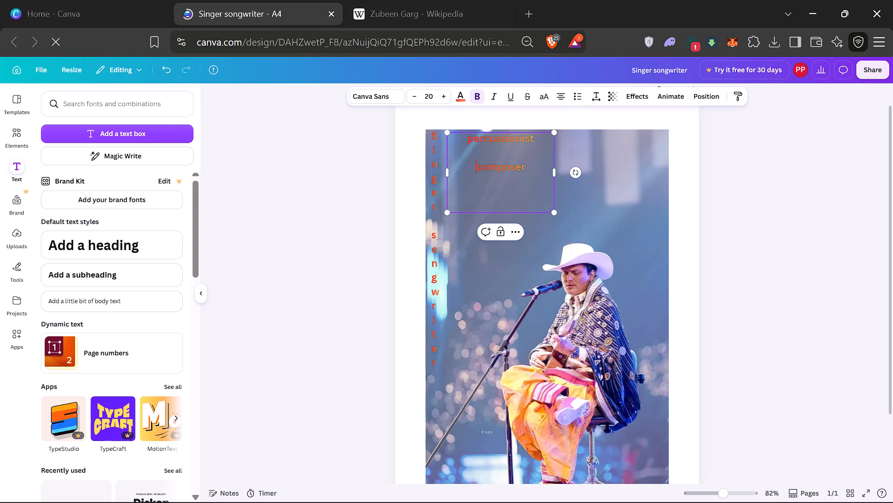
# Narrow the "percussionist composer" box to one letter's width and nudge it into place beside the "Singer songwriter" column.
pyautogui.moveTo(554, 175); pyautogui.dragTo(457, 166)
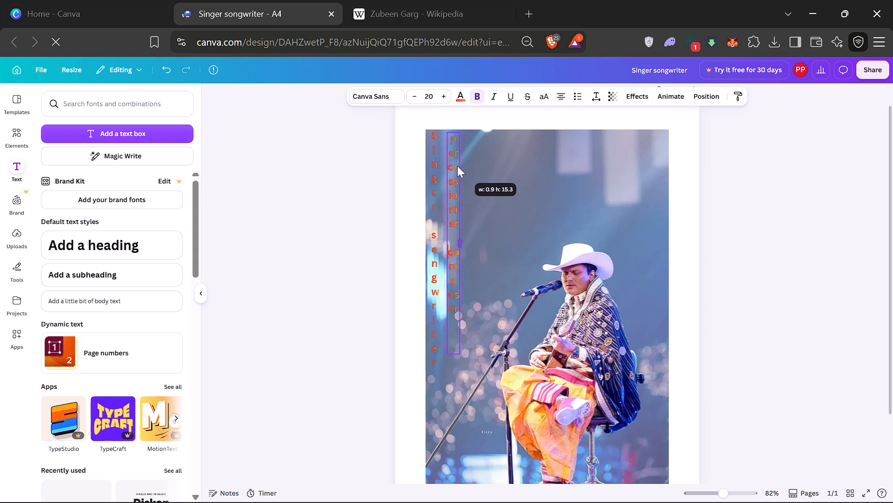
pyautogui.moveTo(457, 166); pyautogui.dragTo(452, 166)
pyautogui.moveTo(474, 315); pyautogui.dragTo(474, 309)
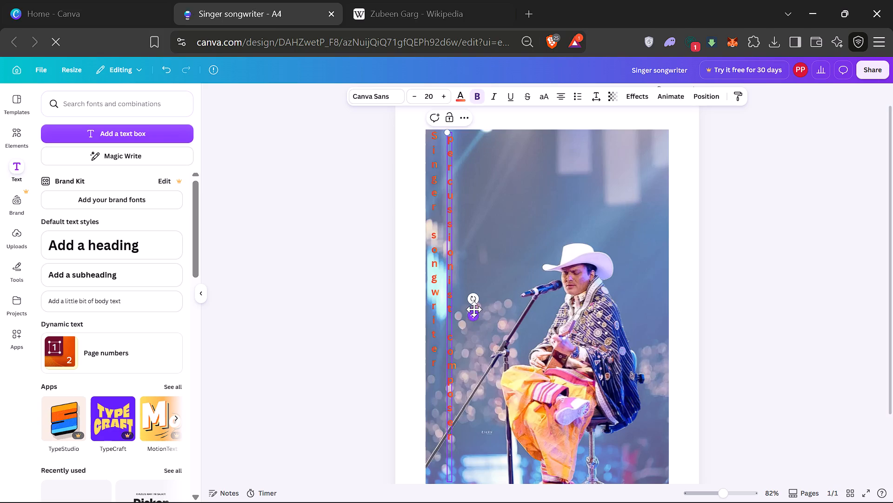
pyautogui.moveTo(474, 309); pyautogui.dragTo(476, 310)
pyautogui.click(326, 306)
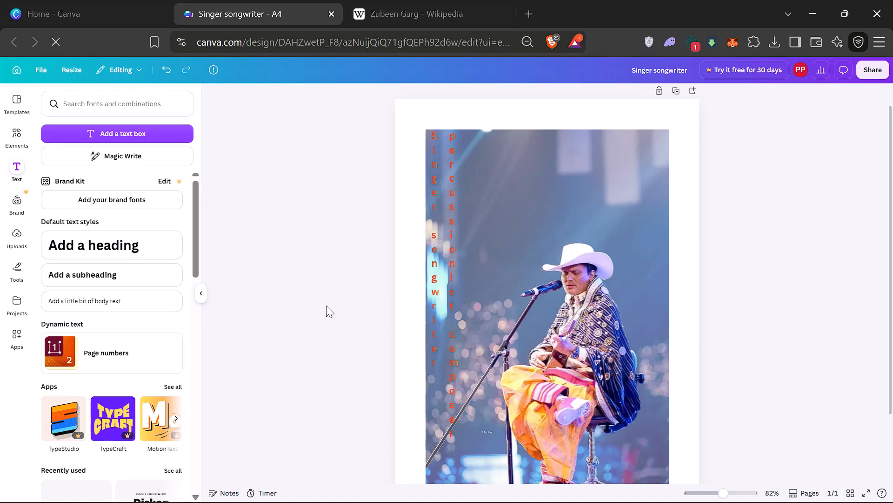
# Copy "music director" from the occupations list on the Wikipedia page.
pyautogui.click(466, 18)
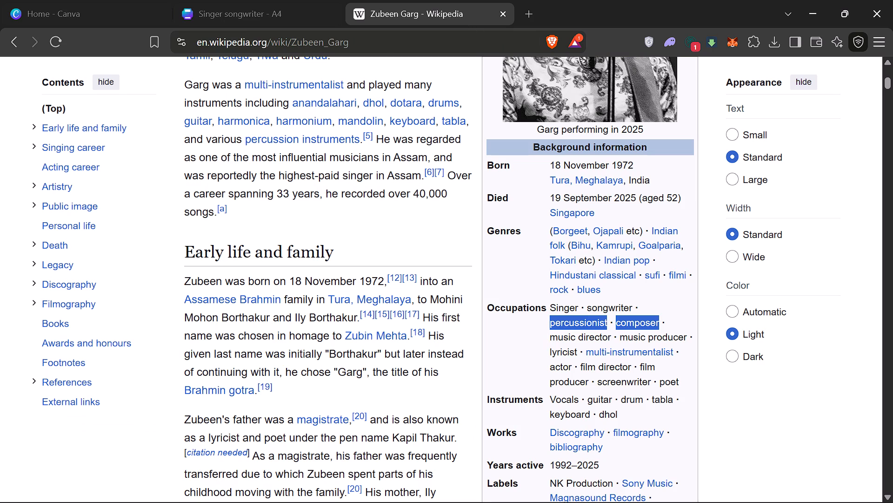
pyautogui.moveTo(552, 337); pyautogui.dragTo(609, 338)
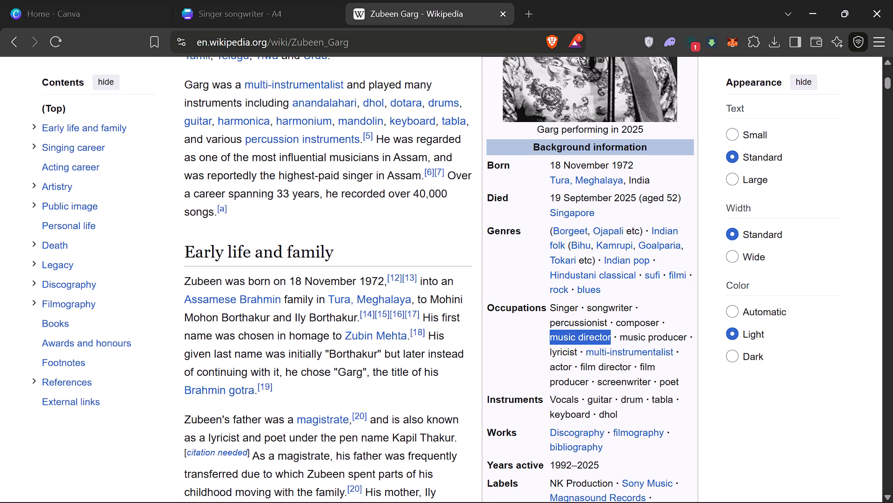
pyautogui.hotkey('ctrl', 'c')
# Back in the Canva design, duplicate the "percussionist composer" column to its right and replace the copy's text with "music director".
pyautogui.click(244, 5)
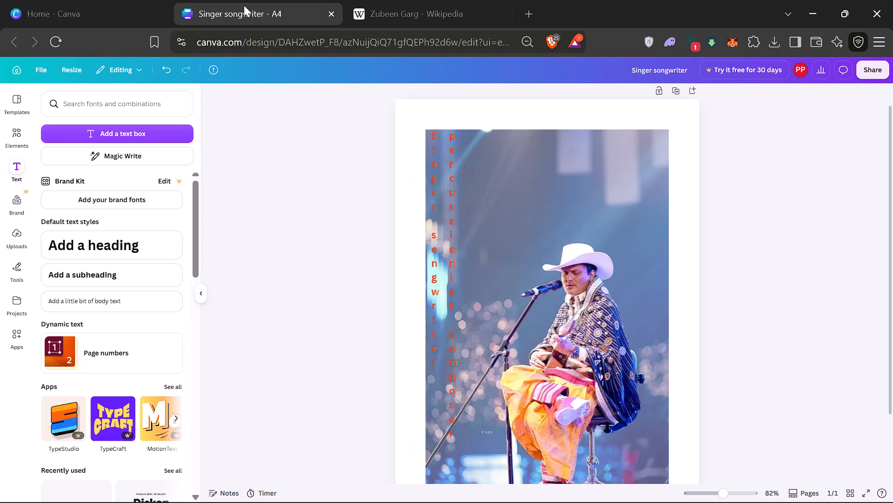
pyautogui.click(486, 216)
pyautogui.click(453, 218)
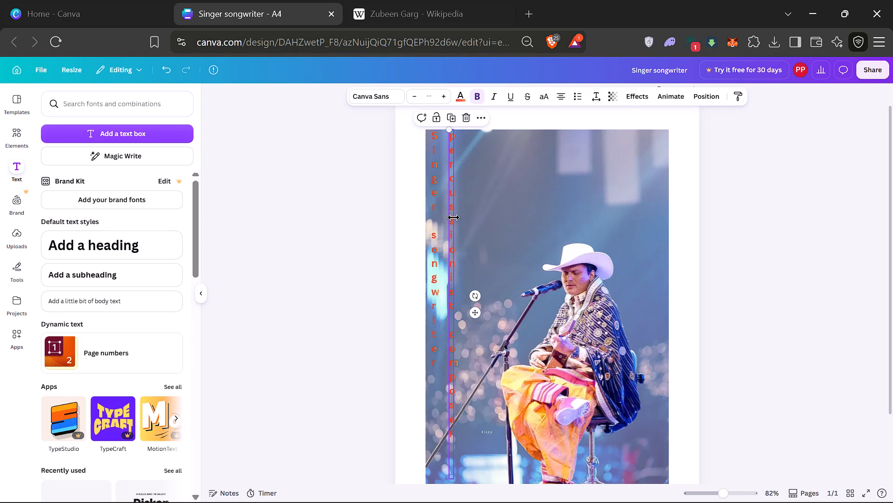
pyautogui.hotkey('ctrl', 'd')
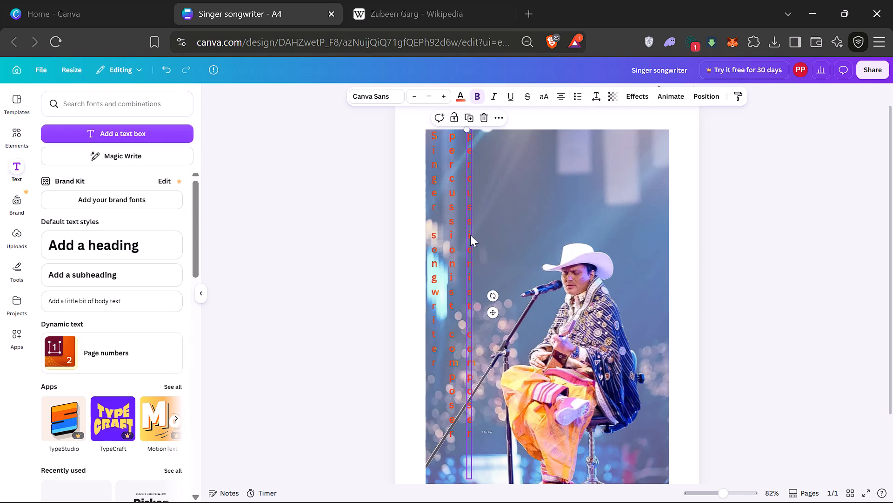
pyautogui.doubleClick(470, 235)
pyautogui.hotkey('ctrl', 'a')
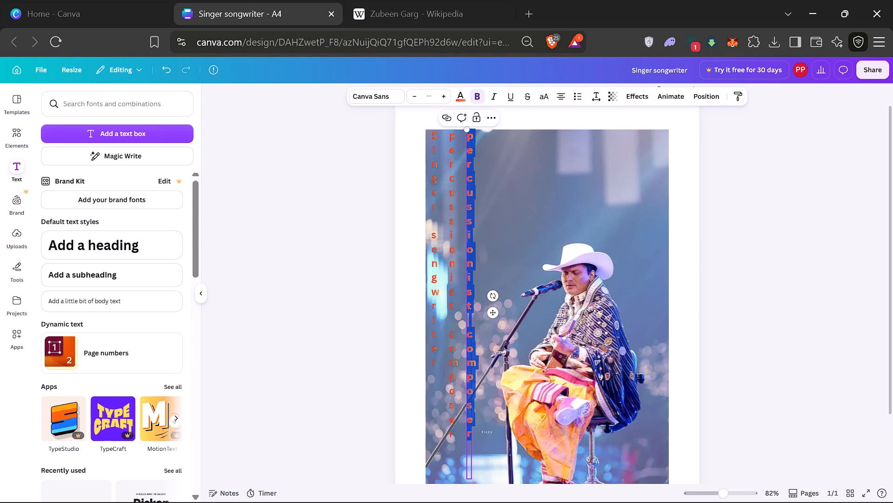
pyautogui.hotkey('ctrl', 'v')
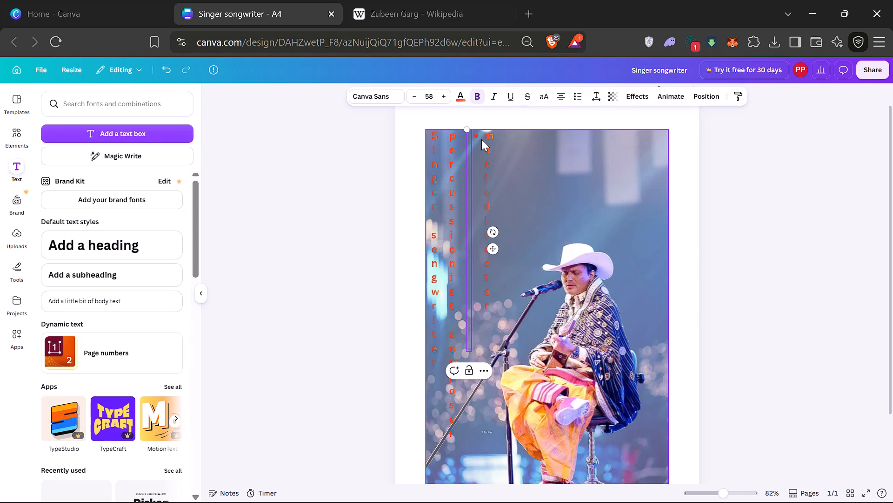
# Widen the "music director" text box so its words read horizontally.
pyautogui.click(481, 139)
pyautogui.click(487, 203)
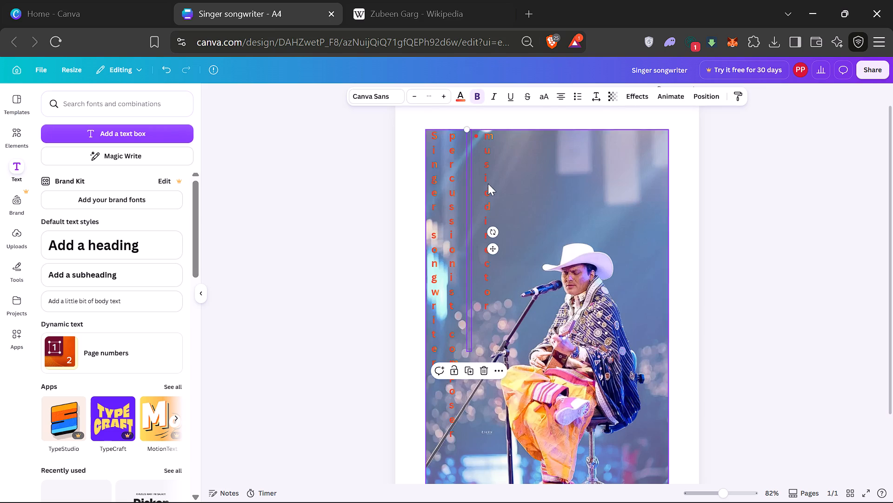
pyautogui.moveTo(473, 231); pyautogui.dragTo(536, 237)
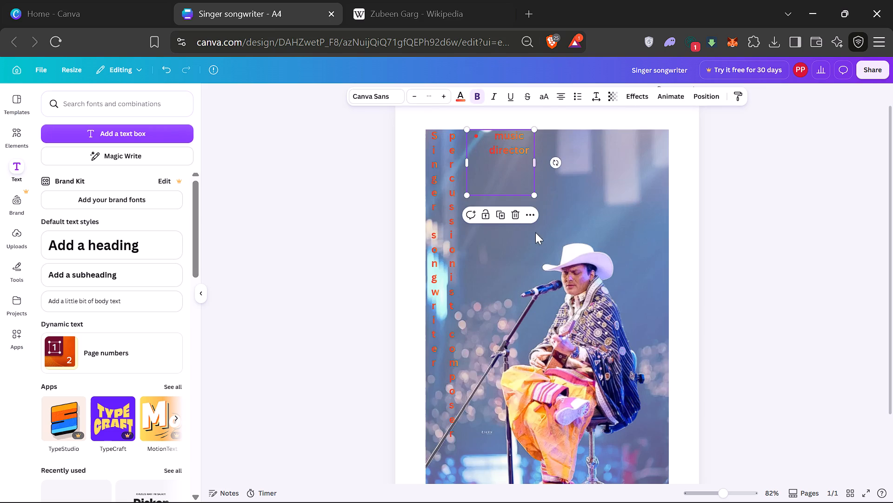
# Remove the bullet from the "music director" text and narrow its box to one letter's width.
pyautogui.click(491, 136)
pyautogui.press('BackSpace')
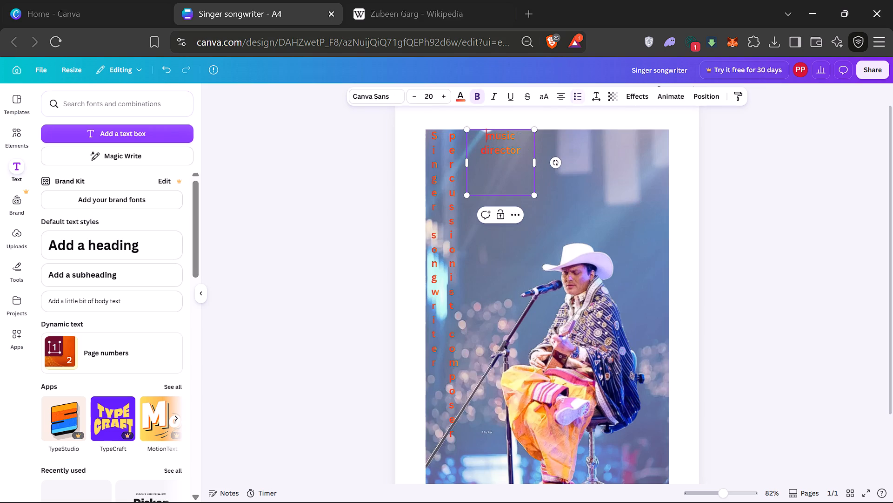
pyautogui.moveTo(535, 163); pyautogui.dragTo(480, 162)
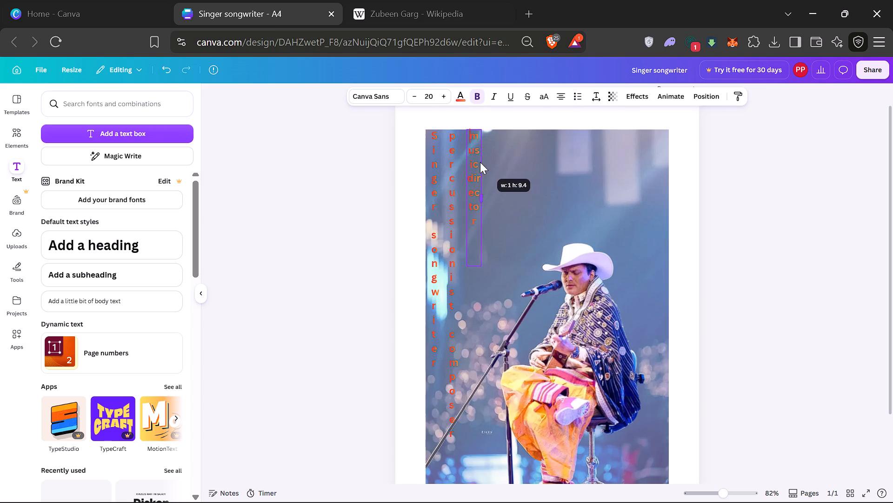
pyautogui.moveTo(480, 162); pyautogui.dragTo(472, 161)
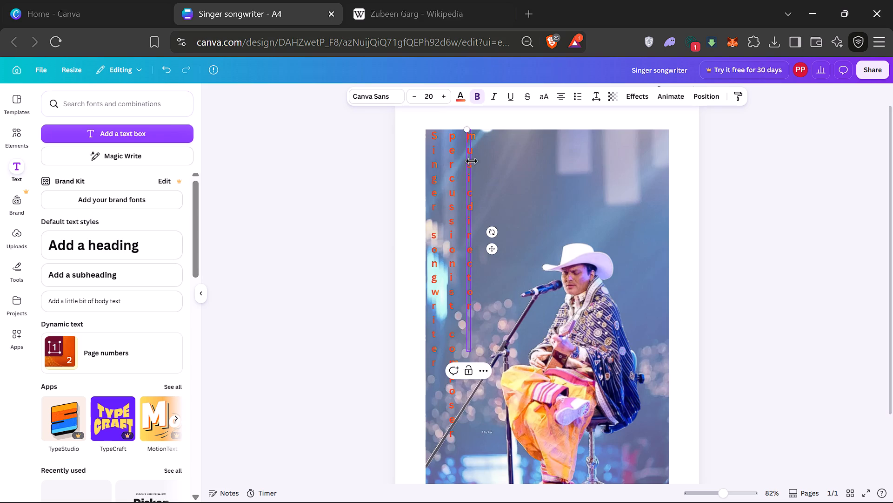
# Set the "music director" column's letter spacing to 109 and its line spacing to 1.9.
pyautogui.click(594, 98)
pyautogui.moveTo(564, 136); pyautogui.dragTo(570, 137)
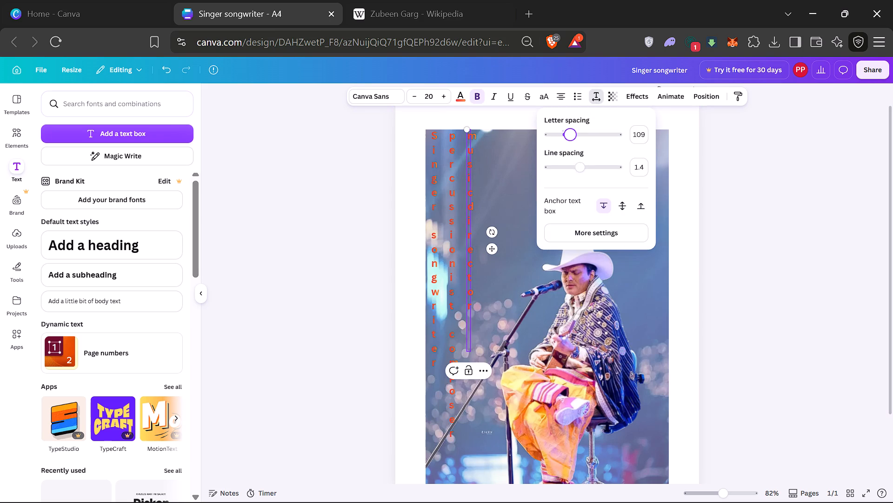
pyautogui.moveTo(580, 166); pyautogui.dragTo(583, 168)
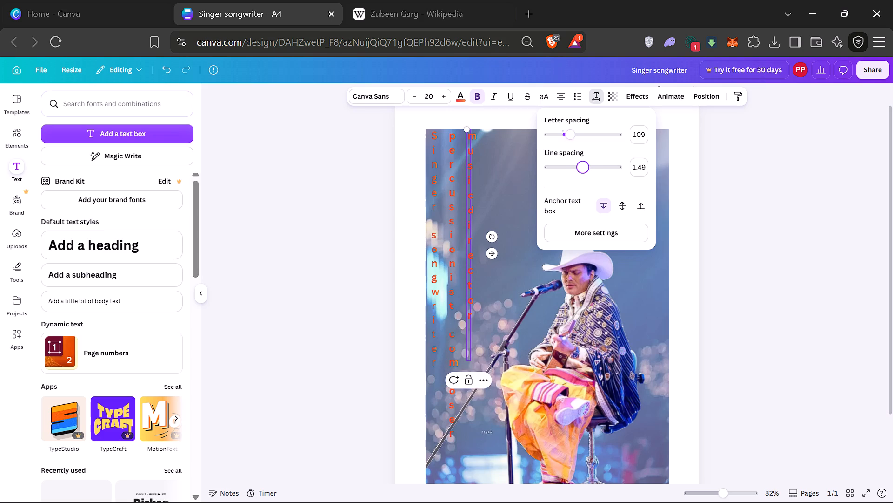
pyautogui.moveTo(583, 168); pyautogui.dragTo(594, 172)
pyautogui.click(639, 170)
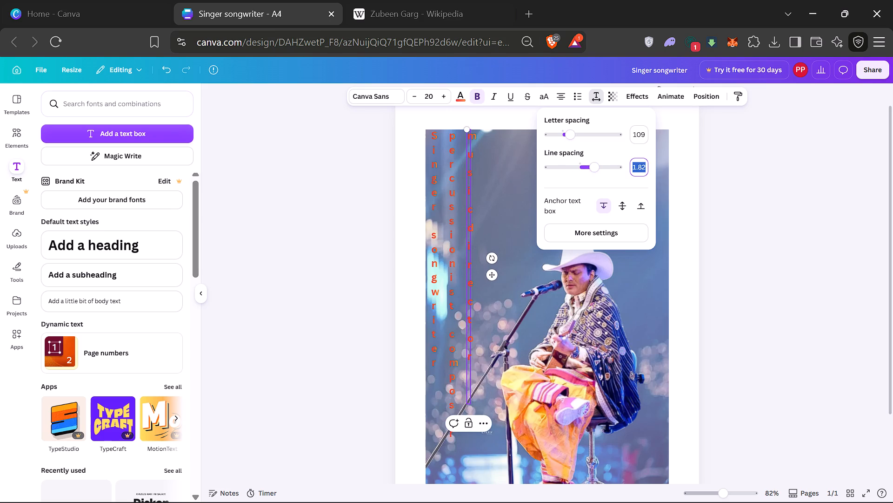
pyautogui.write('1.9')
pyautogui.press('Return')
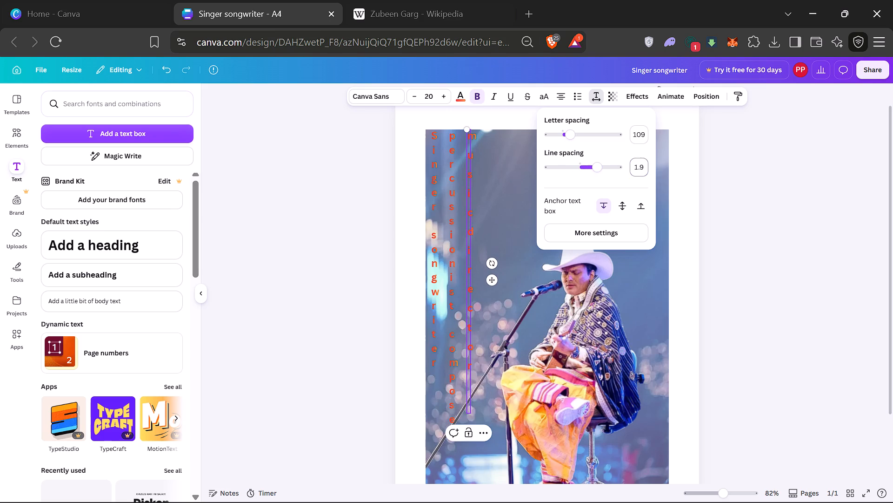
# Set the line spacing of the "percussionist composer" column to 1.9.
pyautogui.click(455, 193)
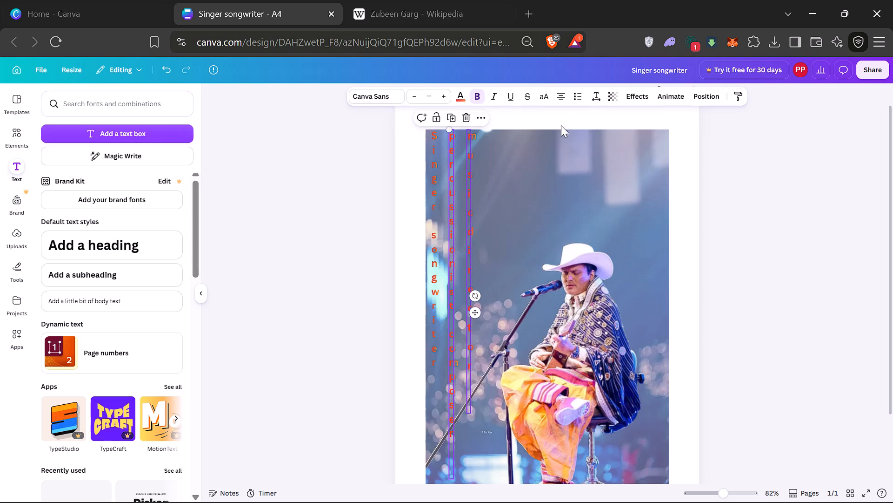
pyautogui.click(595, 97)
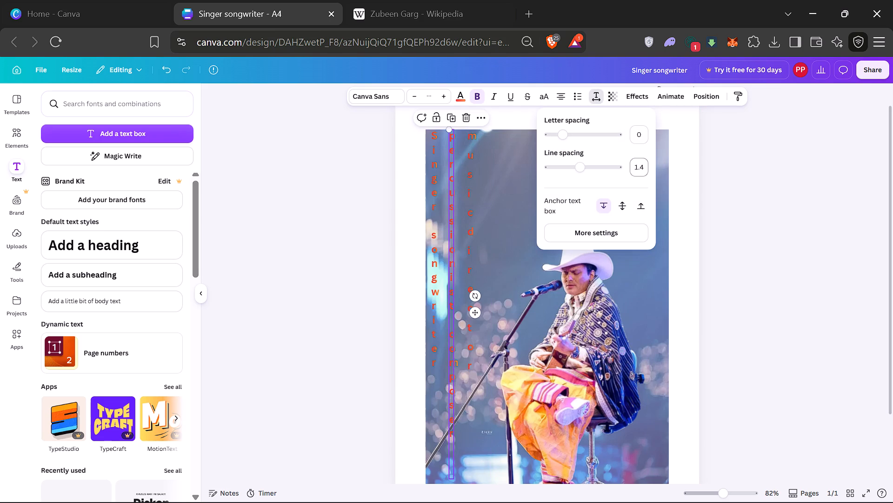
pyautogui.click(638, 165)
pyautogui.write('1.9')
pyautogui.press('Return')
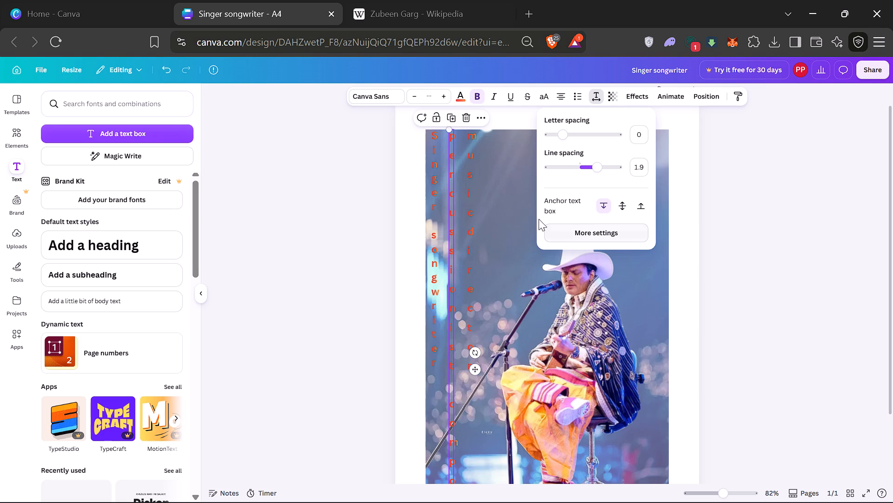
# Set the line spacing of the "Singer songwriter" column to 1.9, keeping its text free of bullets.
pyautogui.hscroll(-1, 477, 162)
pyautogui.click(433, 175)
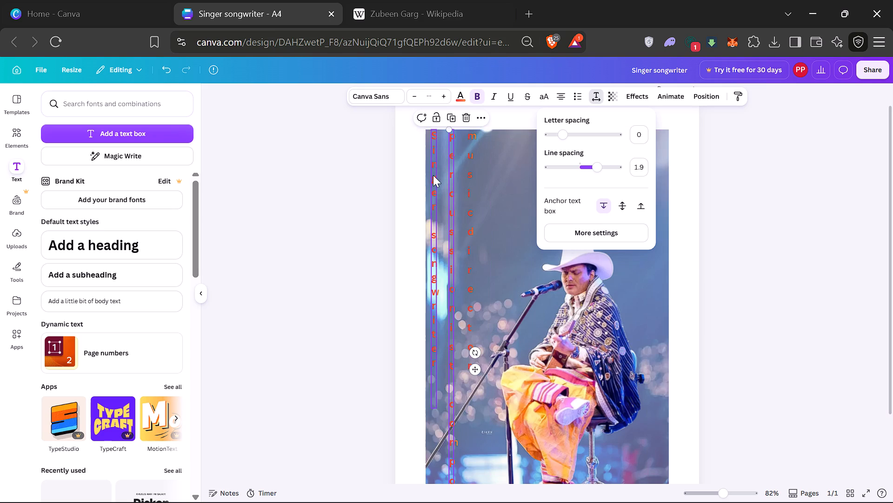
pyautogui.click(575, 99)
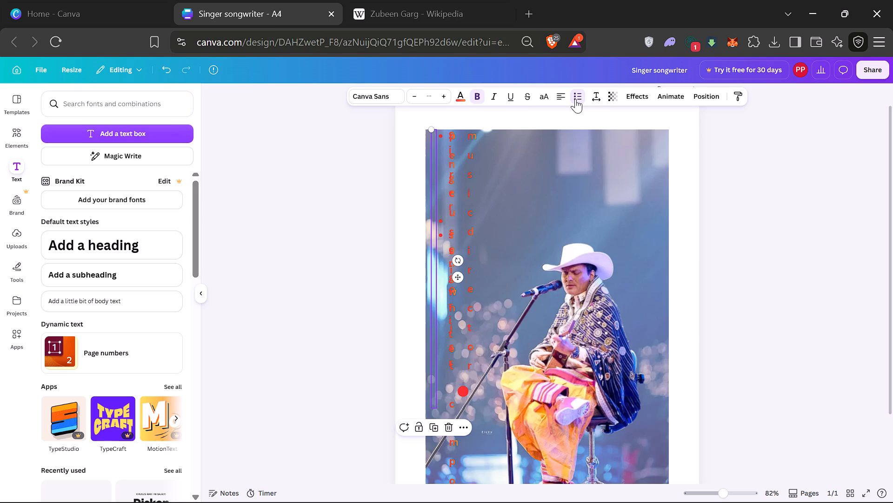
pyautogui.click(575, 99)
pyautogui.click(575, 99)
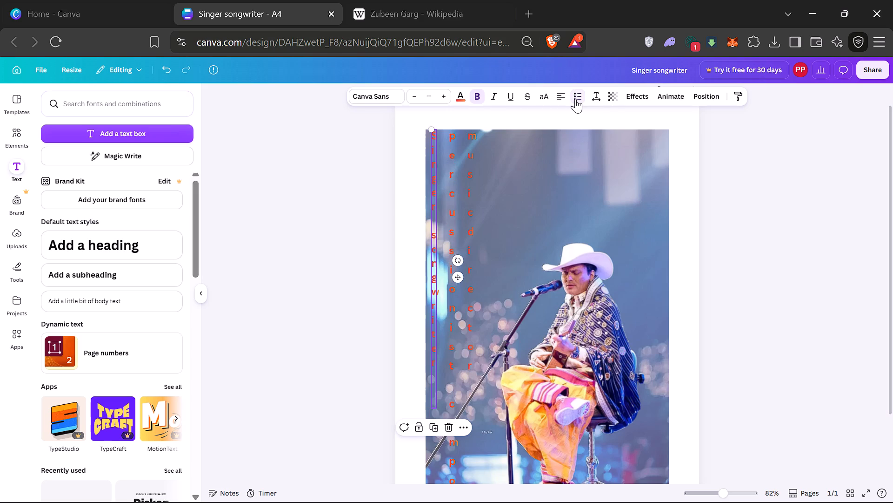
pyautogui.click(595, 97)
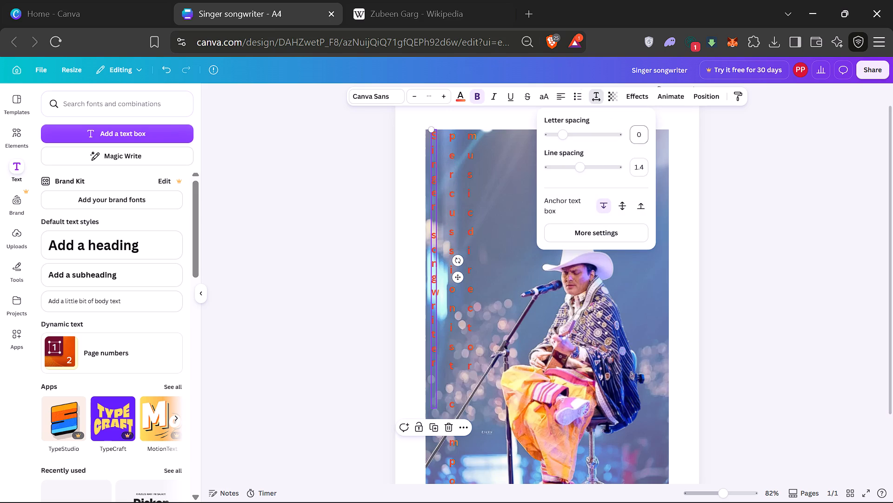
pyautogui.click(639, 168)
pyautogui.write('1.9')
pyautogui.press('Return')
pyautogui.click(345, 221)
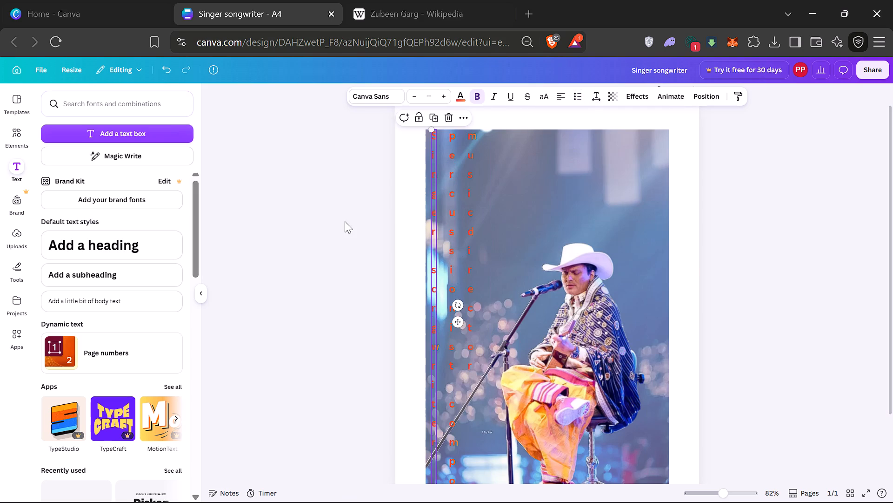
# Group the "Singer songwriter", "percussionist composer" and "music director" columns together.
pyautogui.scroll(-1, 345, 221)
pyautogui.click(345, 221)
pyautogui.click(433, 257)
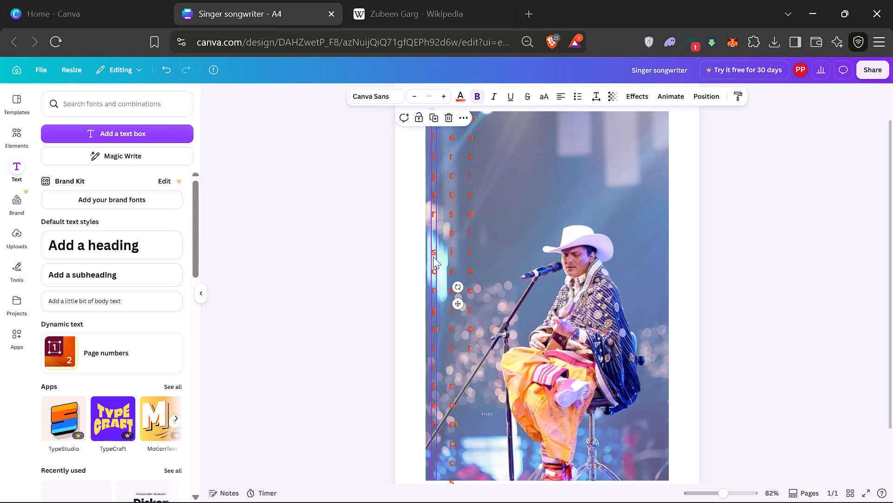
pyautogui.keyDown('ctrl'); pyautogui.click(446, 258); pyautogui.keyUp('ctrl')
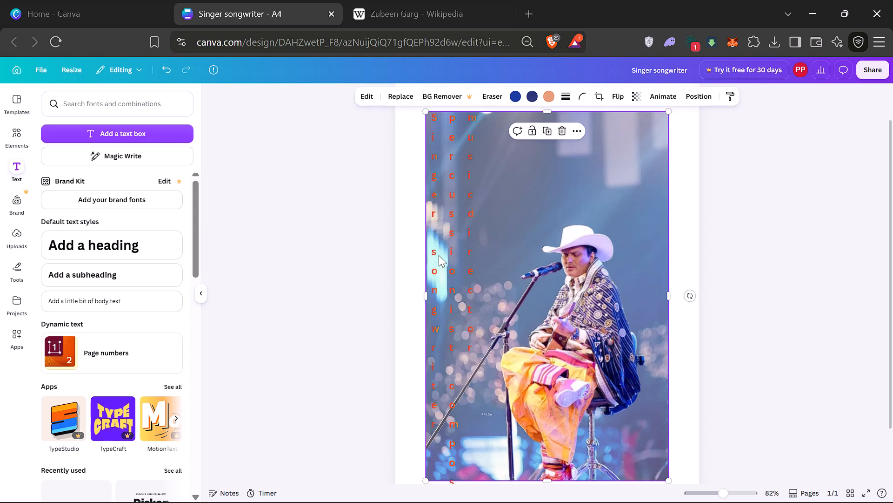
pyautogui.click(435, 253)
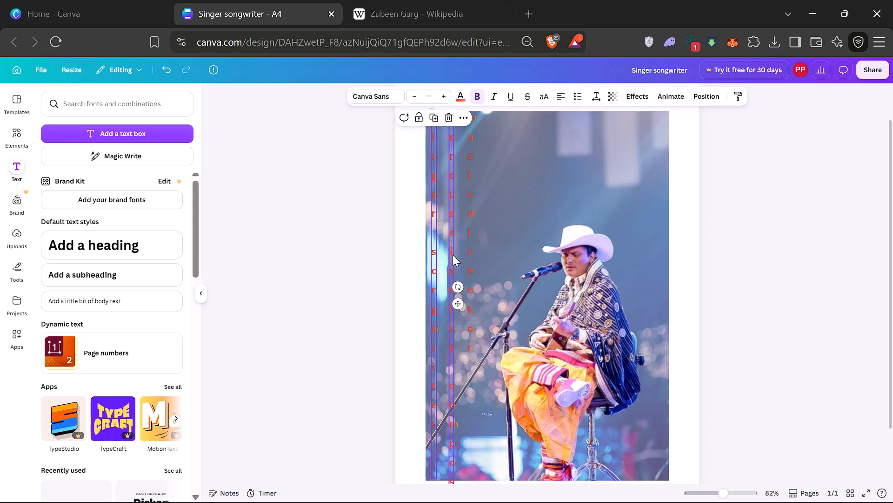
pyautogui.keyDown('shift'); pyautogui.click(453, 255); pyautogui.keyUp('shift')
pyautogui.keyDown('shift'); pyautogui.click(468, 258); pyautogui.keyUp('shift')
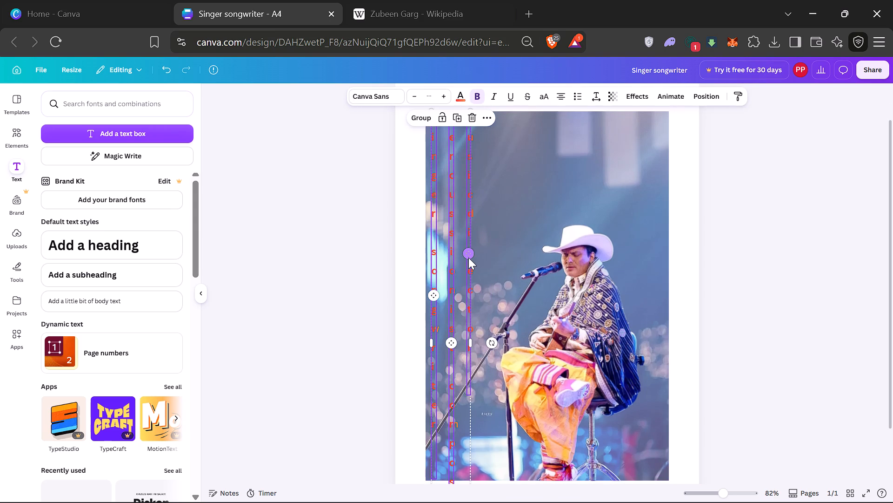
pyautogui.click(420, 115)
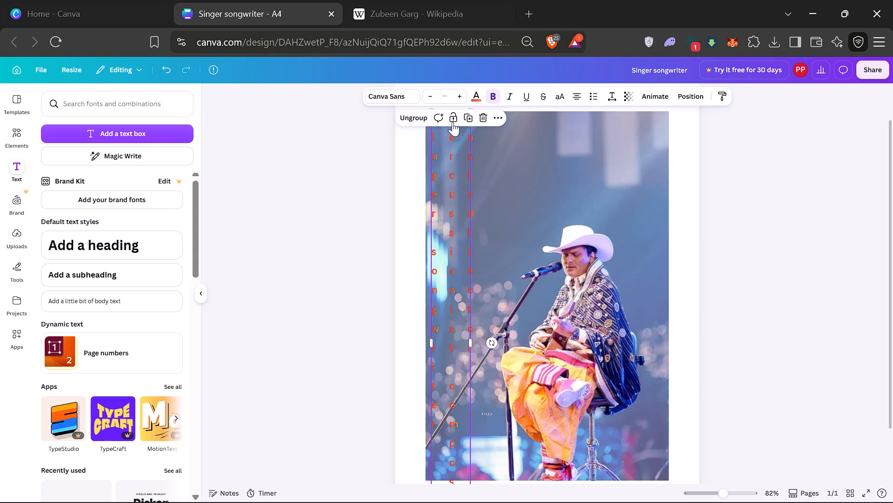
# Duplicate the grouped text columns and place the copy along the photo's right edge, level with the original group.
pyautogui.click(468, 119)
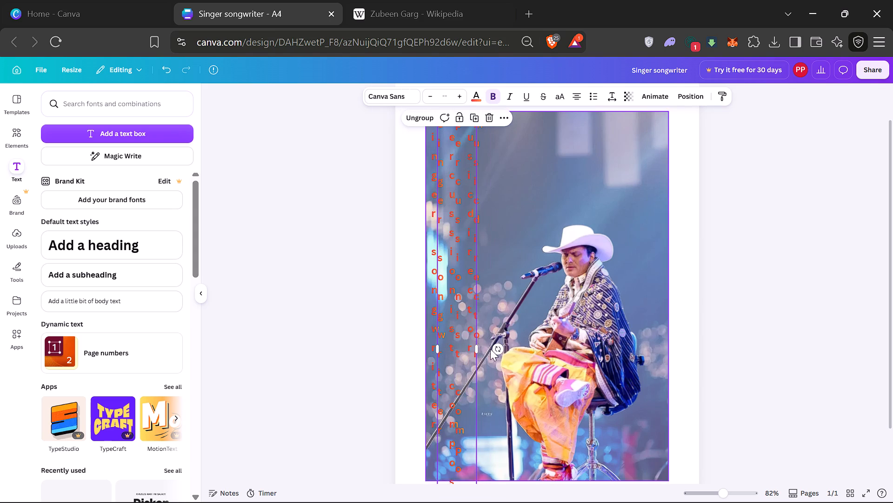
pyautogui.moveTo(460, 345); pyautogui.dragTo(507, 338)
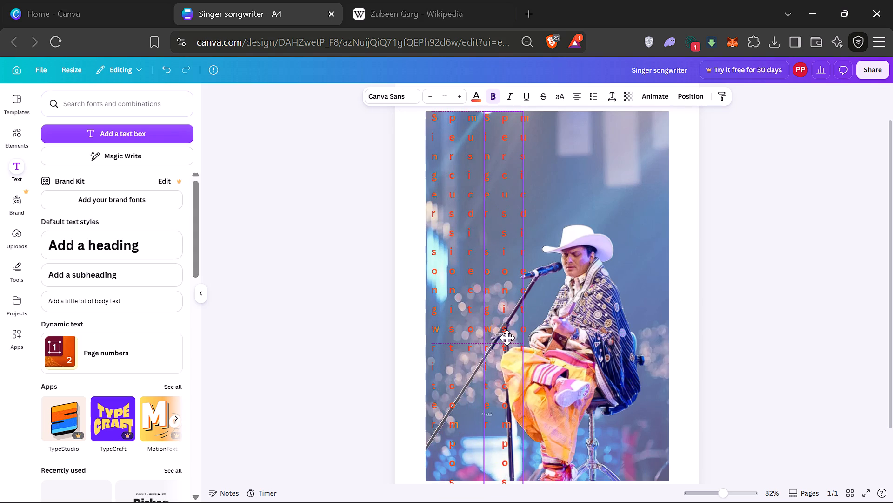
pyautogui.moveTo(507, 338); pyautogui.dragTo(509, 360)
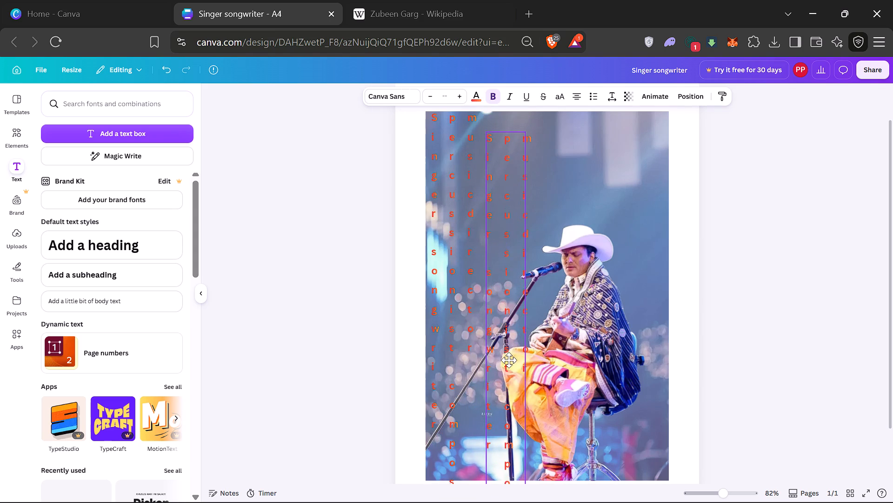
pyautogui.moveTo(509, 360); pyautogui.dragTo(506, 375)
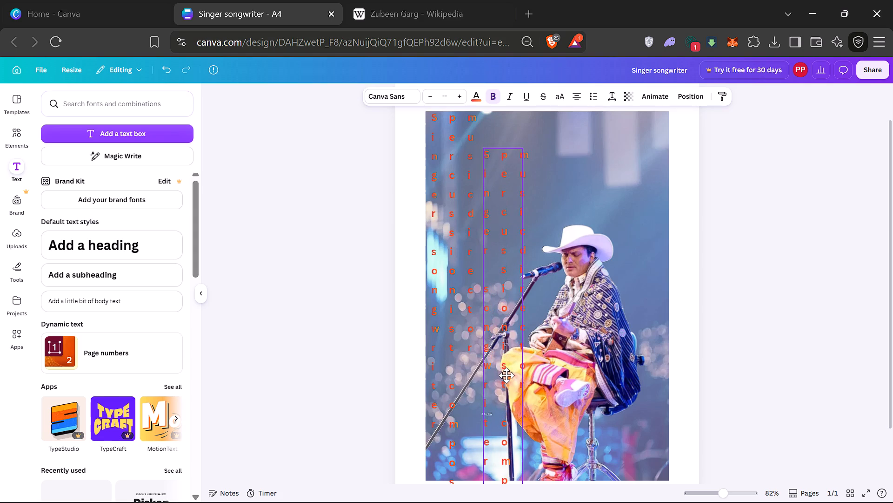
pyautogui.moveTo(506, 375); pyautogui.dragTo(646, 338)
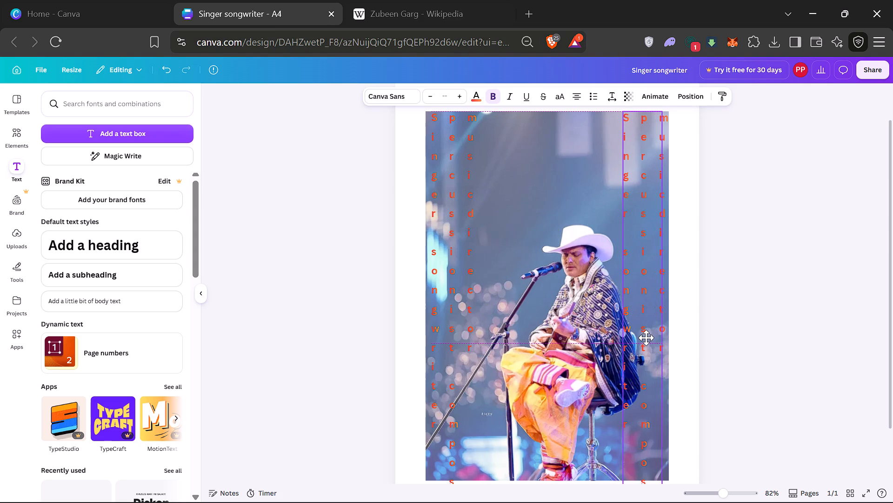
pyautogui.moveTo(646, 338); pyautogui.dragTo(642, 339)
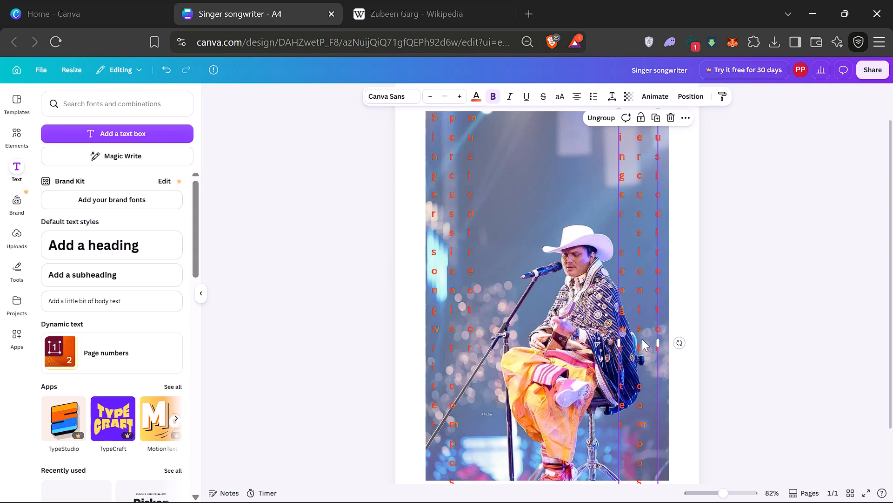
# Duplicate the right-edge column group and place the copy beside the left-edge group, starting lower down on the photo.
pyautogui.hotkey('ctrl', 'd')
pyautogui.moveTo(646, 314); pyautogui.dragTo(530, 310)
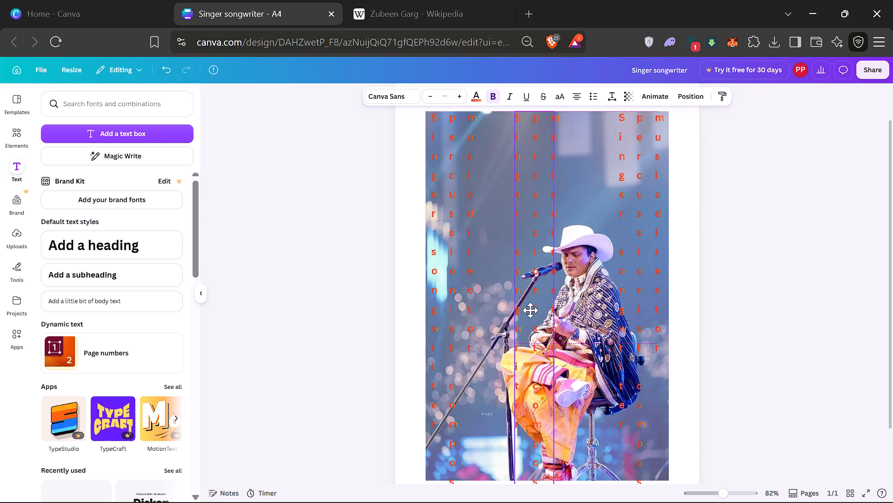
pyautogui.moveTo(530, 310); pyautogui.dragTo(505, 363)
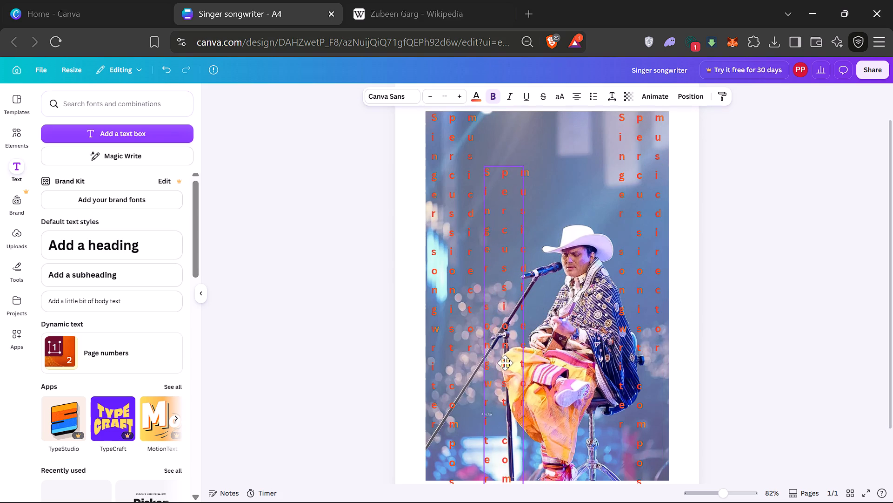
pyautogui.moveTo(505, 363); pyautogui.dragTo(506, 367)
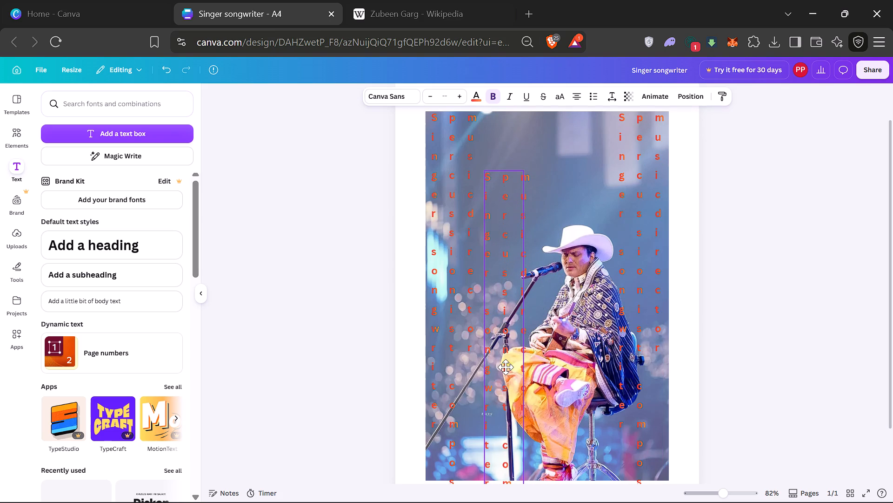
pyautogui.moveTo(506, 367); pyautogui.dragTo(504, 365)
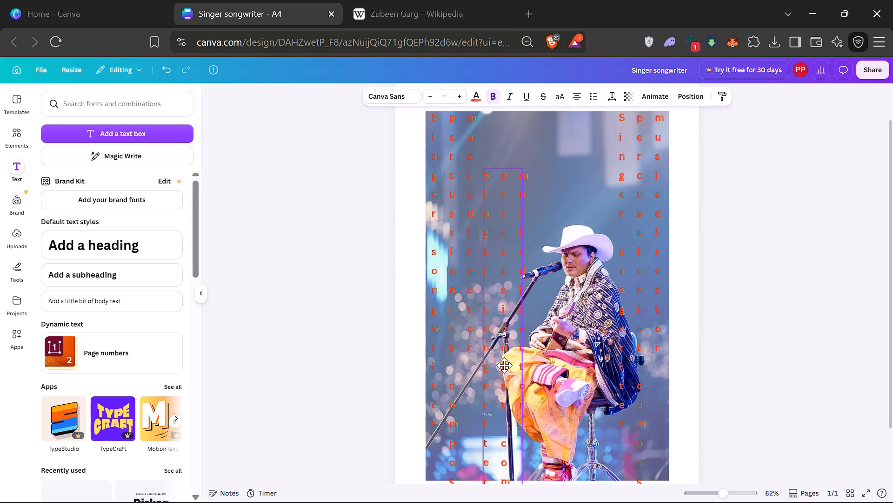
pyautogui.moveTo(504, 365); pyautogui.dragTo(505, 365)
# Duplicate the lower-starting column group, place the copy level with it over the singer, and shift the original slightly right.
pyautogui.hotkey('ctrl', 'd')
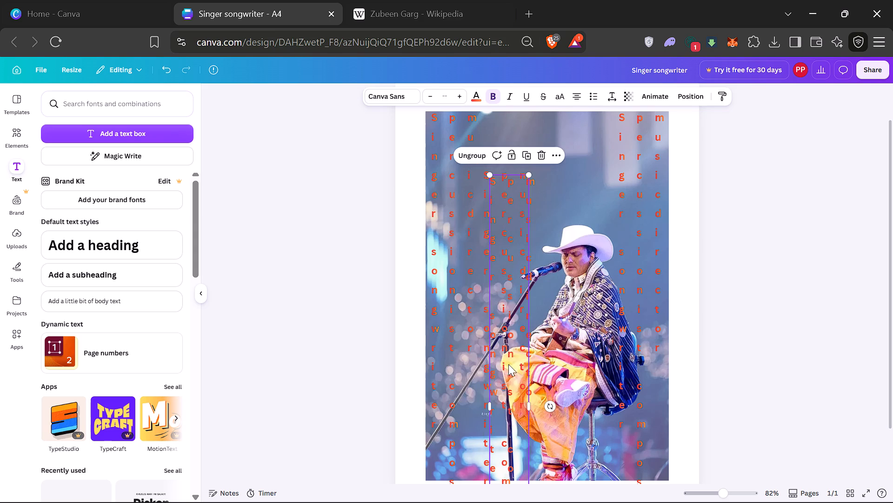
pyautogui.moveTo(508, 337); pyautogui.dragTo(573, 335)
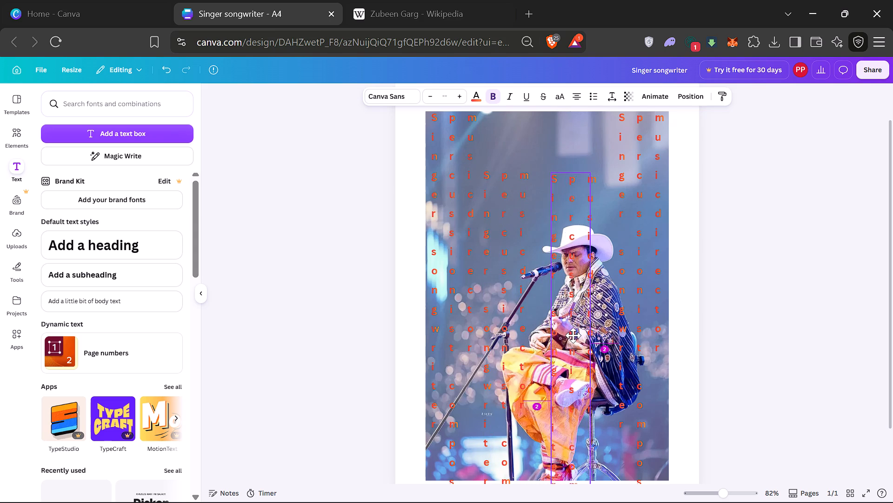
pyautogui.moveTo(573, 335); pyautogui.dragTo(571, 334)
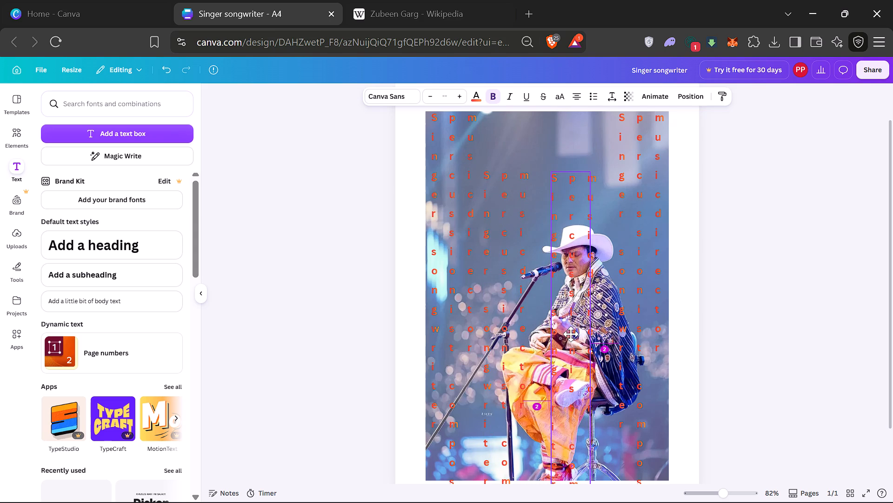
pyautogui.moveTo(571, 334); pyautogui.dragTo(574, 332)
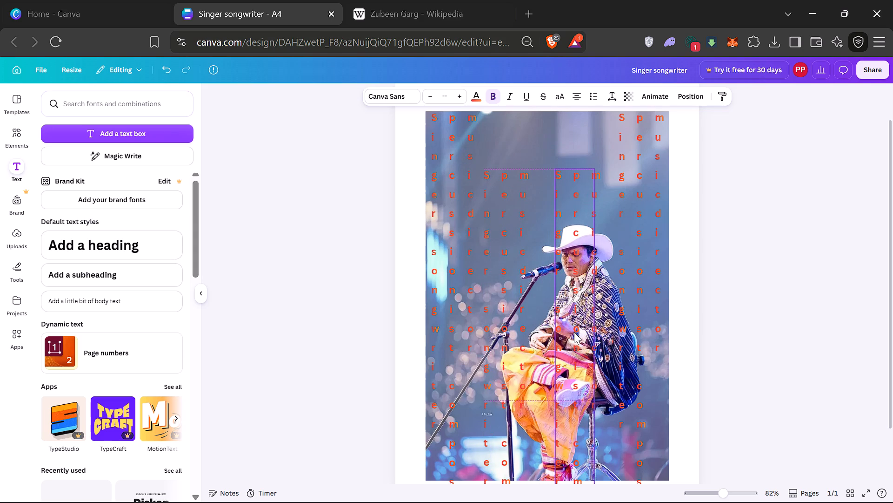
pyautogui.moveTo(504, 291); pyautogui.dragTo(509, 291)
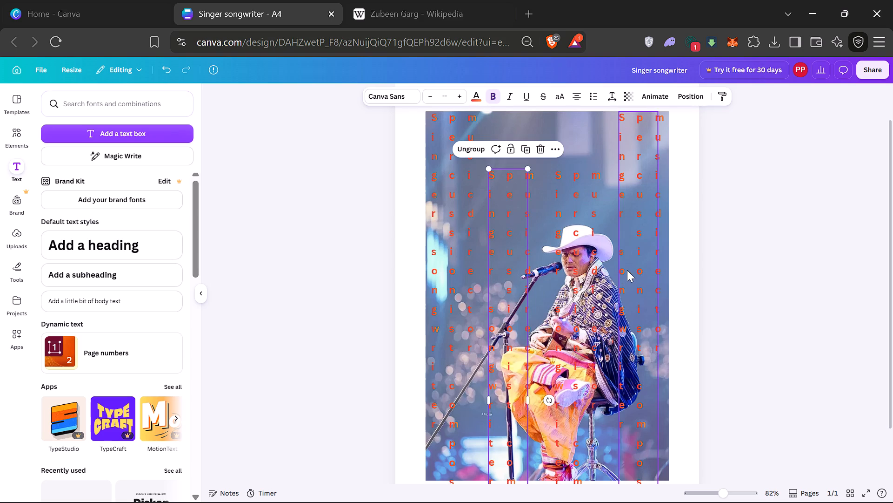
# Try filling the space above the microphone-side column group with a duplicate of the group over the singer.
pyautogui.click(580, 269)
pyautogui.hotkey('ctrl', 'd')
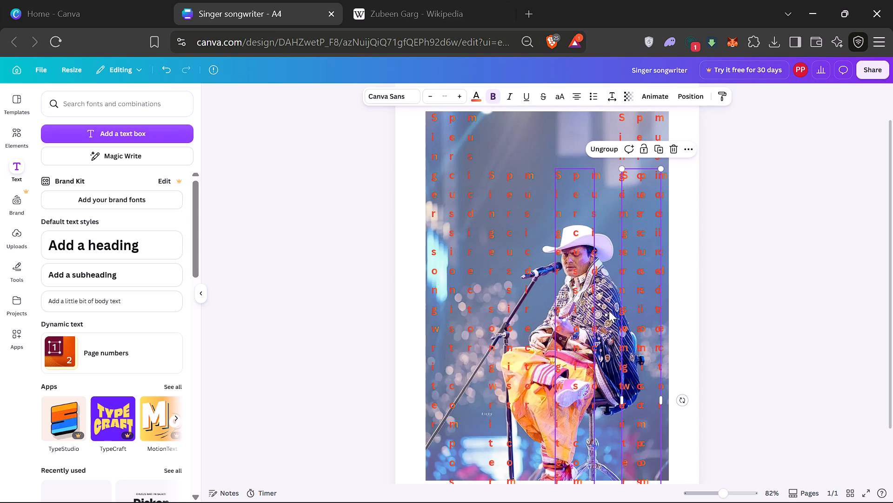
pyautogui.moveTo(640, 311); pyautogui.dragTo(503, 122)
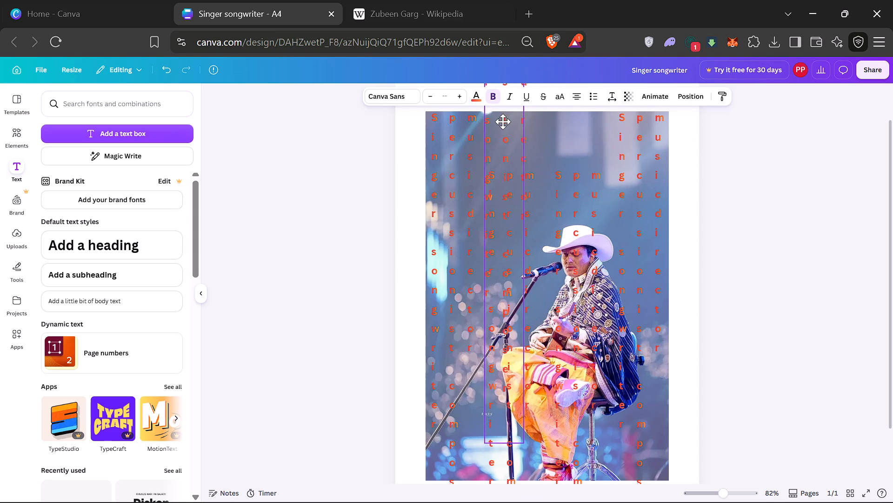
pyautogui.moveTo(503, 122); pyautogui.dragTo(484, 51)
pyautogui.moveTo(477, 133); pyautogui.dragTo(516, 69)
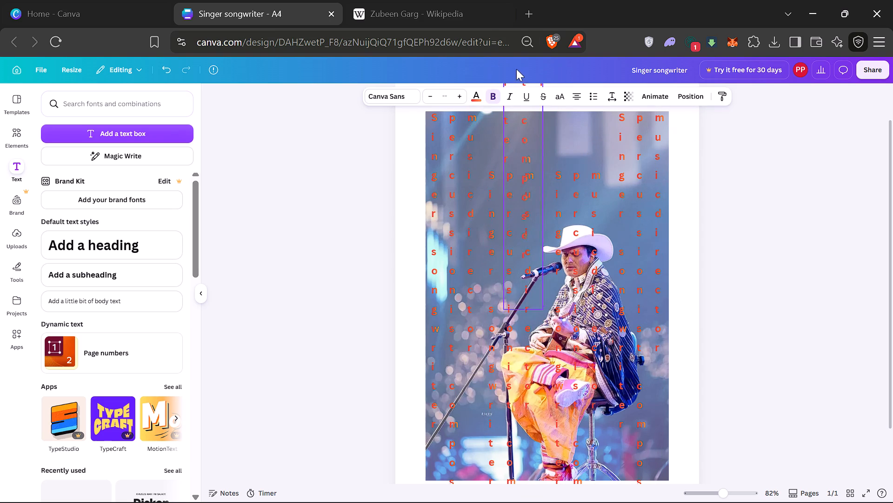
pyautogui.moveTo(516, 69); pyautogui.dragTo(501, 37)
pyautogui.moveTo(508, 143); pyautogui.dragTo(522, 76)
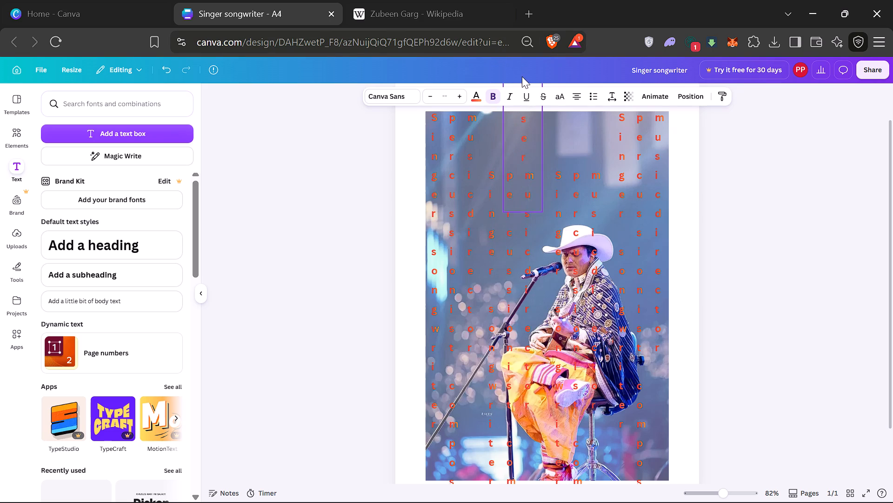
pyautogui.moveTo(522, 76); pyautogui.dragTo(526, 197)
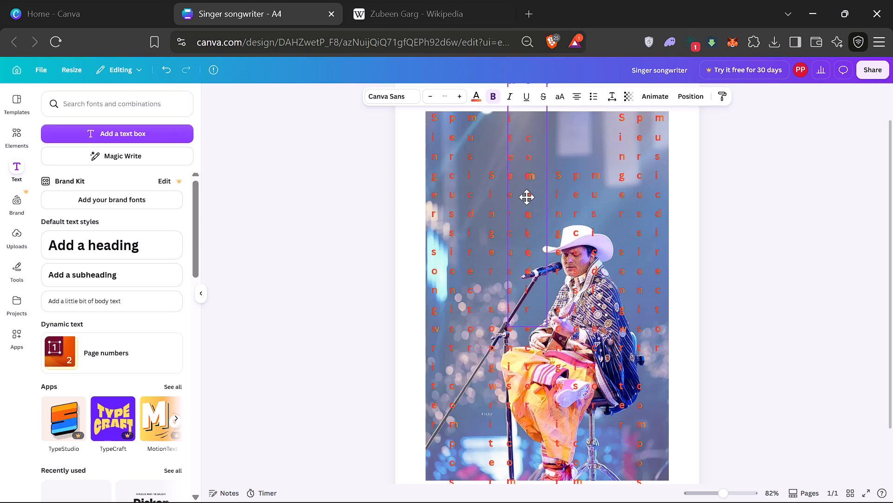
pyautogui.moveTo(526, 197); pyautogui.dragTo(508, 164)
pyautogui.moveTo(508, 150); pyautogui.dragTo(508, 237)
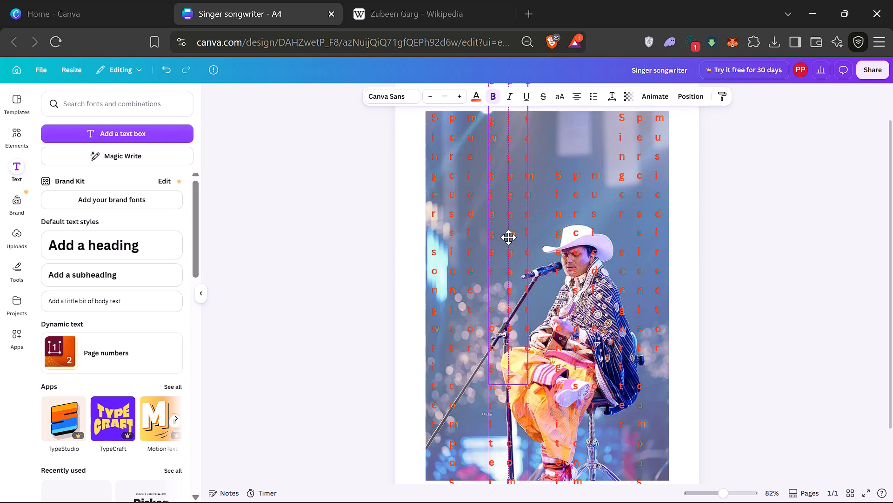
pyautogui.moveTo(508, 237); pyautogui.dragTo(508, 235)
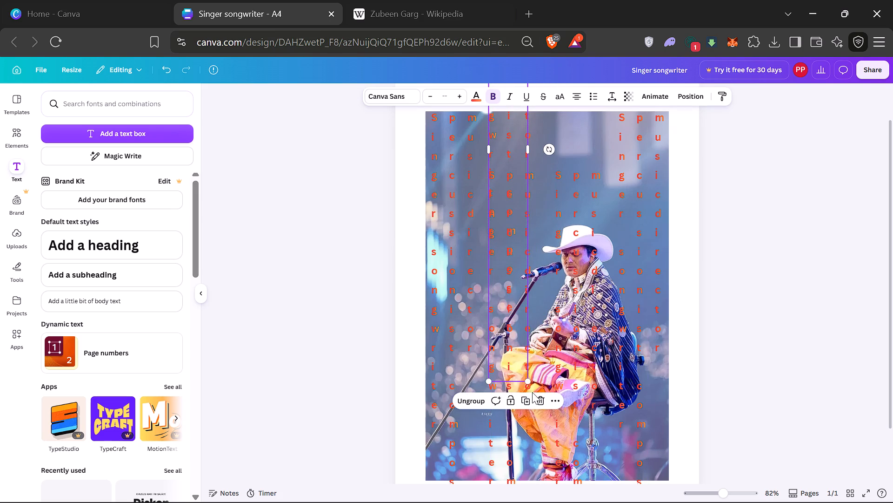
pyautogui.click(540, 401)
# Move both middle column groups up past the photo's top edge, staggered at different heights beside each other.
pyautogui.moveTo(516, 297); pyautogui.dragTo(509, 186)
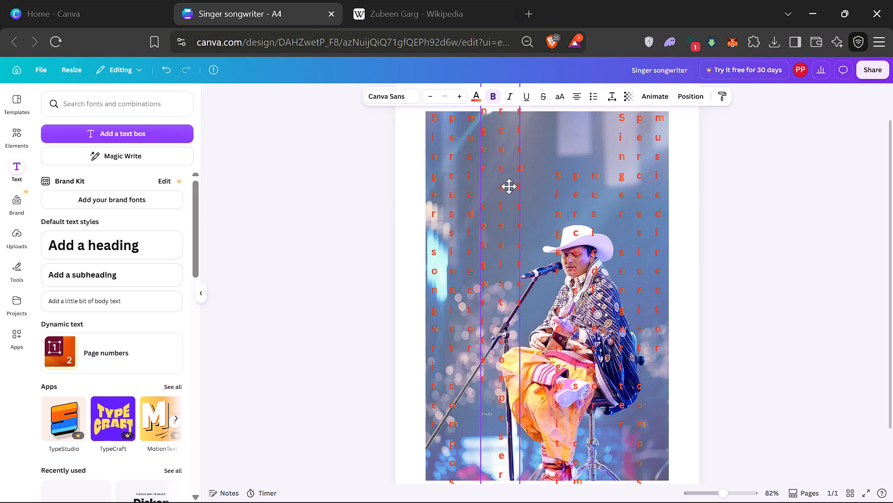
pyautogui.moveTo(509, 186); pyautogui.dragTo(514, 126)
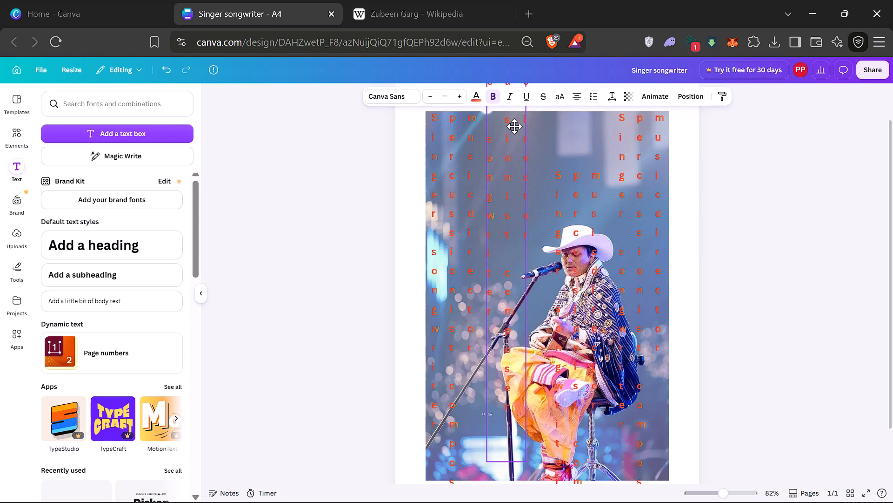
pyautogui.moveTo(514, 126); pyautogui.dragTo(516, 129)
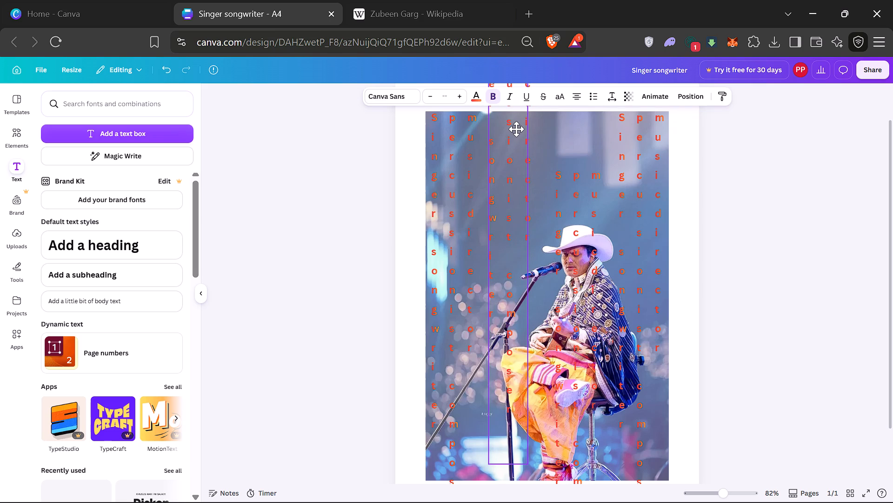
pyautogui.moveTo(516, 129); pyautogui.dragTo(517, 129)
pyautogui.moveTo(574, 195); pyautogui.dragTo(578, 143)
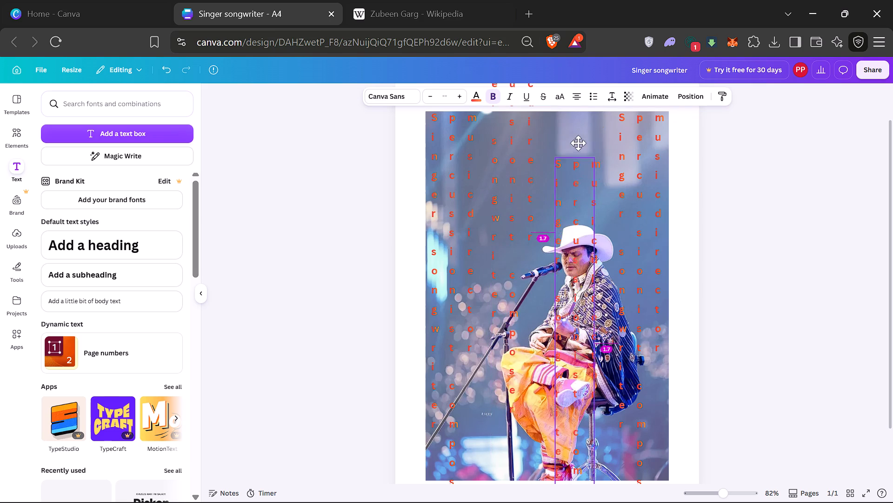
pyautogui.moveTo(578, 143); pyautogui.dragTo(576, 100)
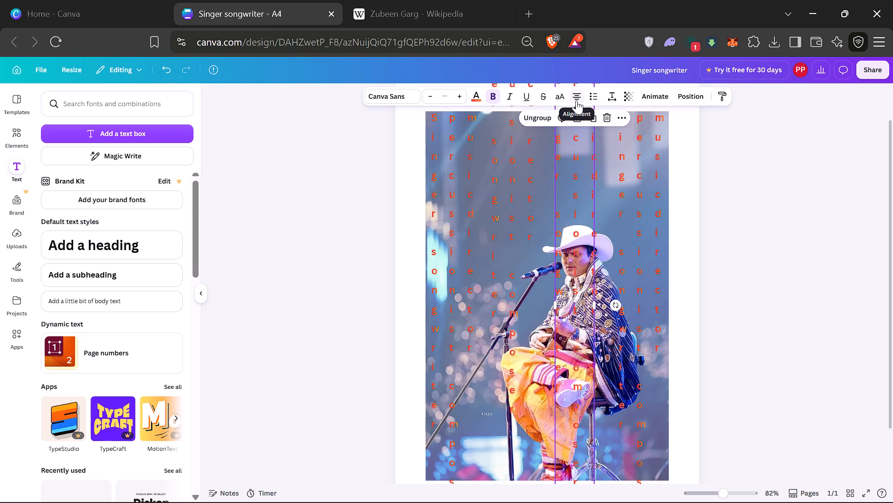
# Bring the singer cutout to the front so it sits above the text columns.
pyautogui.click(531, 362)
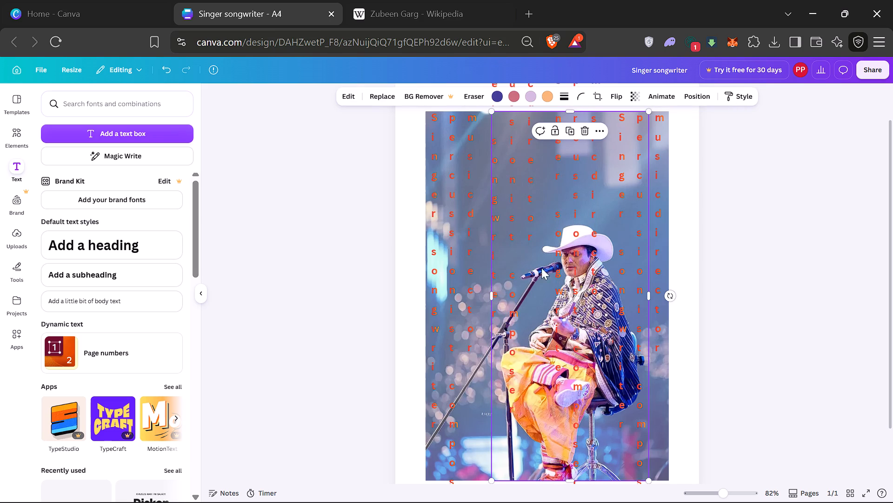
pyautogui.click(596, 137)
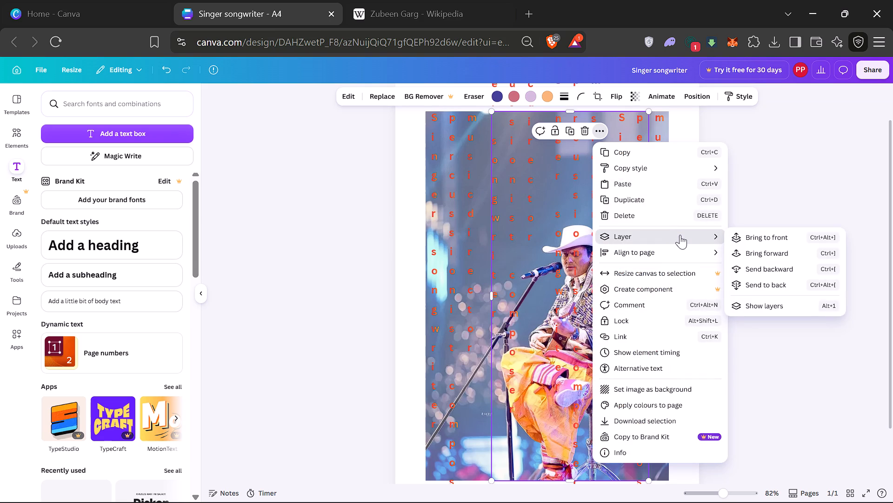
pyautogui.tripleClick(764, 241)
pyautogui.click(764, 241)
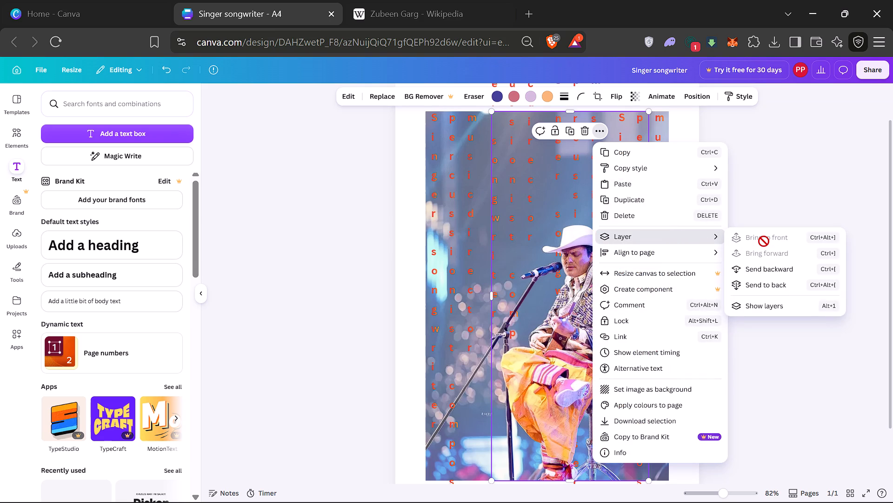
pyautogui.click(764, 241)
pyautogui.click(764, 241)
pyautogui.click(354, 276)
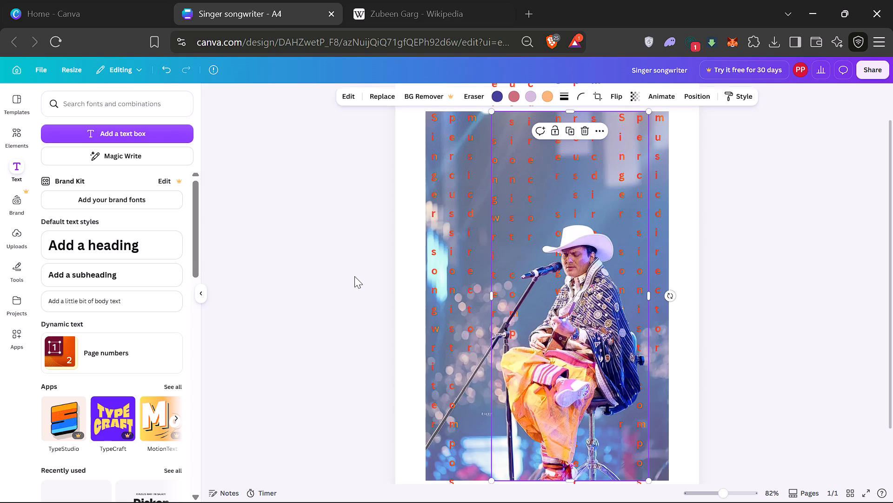
# Examine how the text columns sit across the poster, including where they overrun the photo's bottom and top edges.
pyautogui.scroll(-1, 354, 276)
pyautogui.scroll(-1, 348, 341)
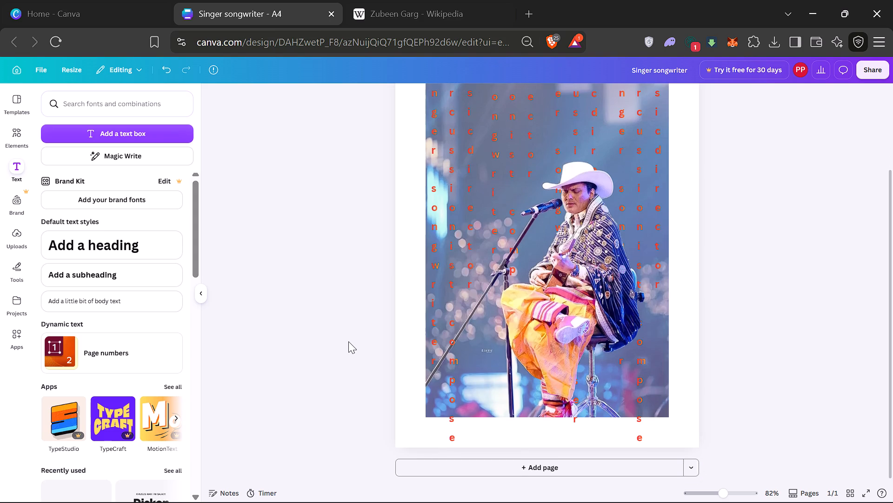
pyautogui.click(491, 433)
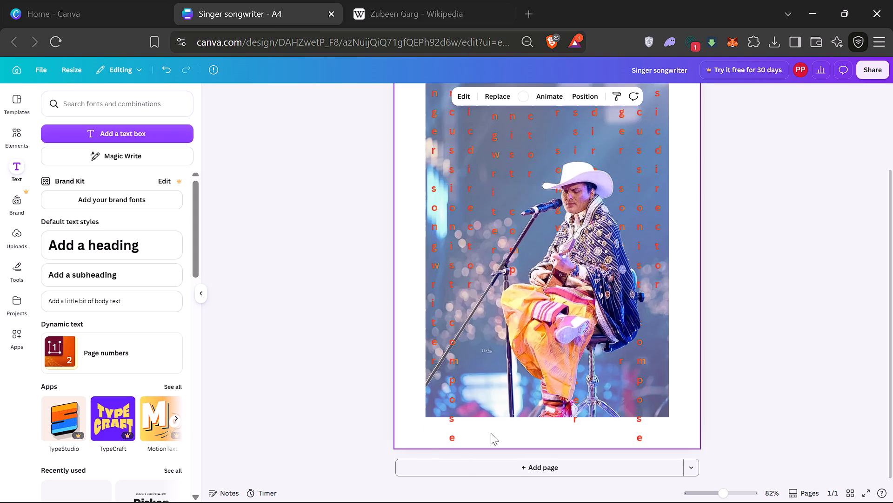
pyautogui.click(451, 418)
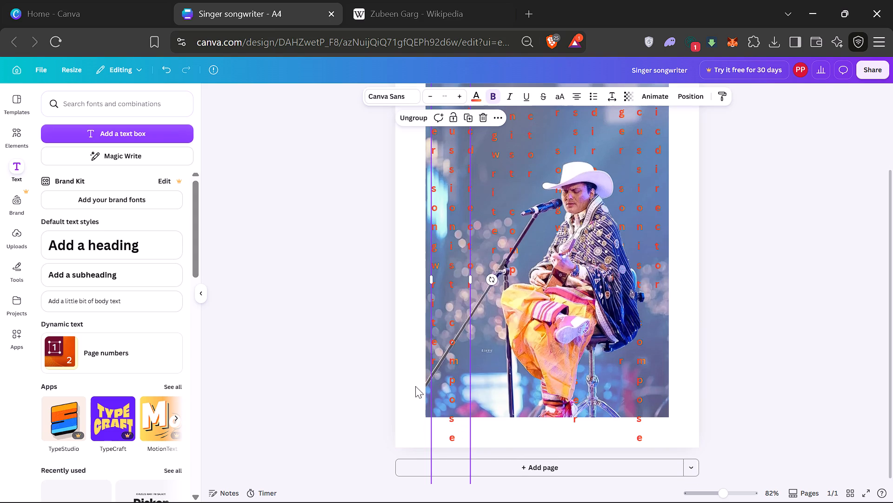
pyautogui.click(353, 317)
pyautogui.scroll(1, 326, 269)
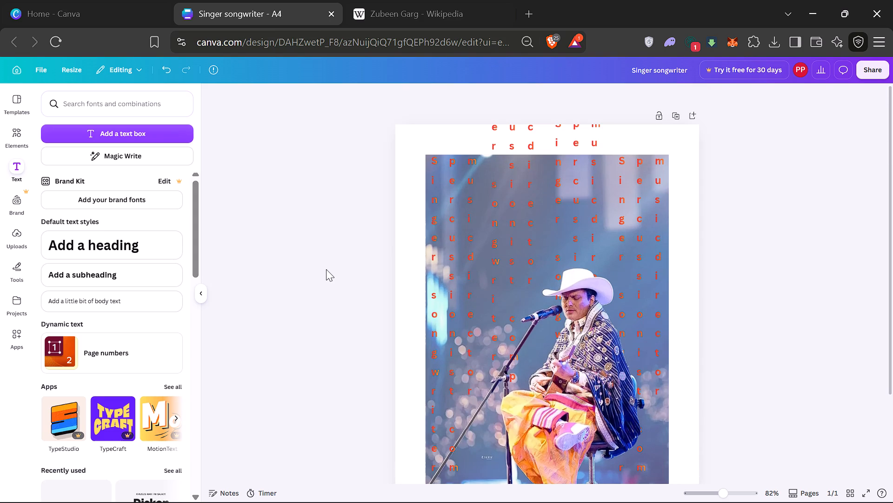
pyautogui.scroll(2, 326, 269)
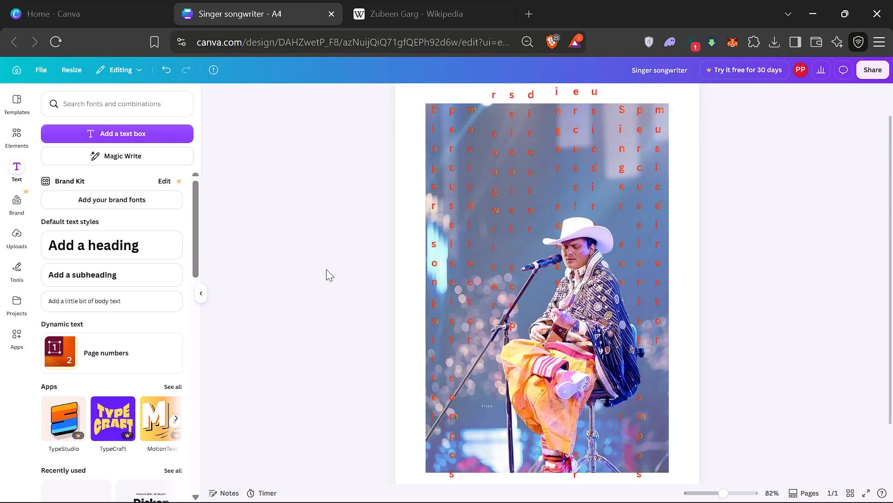
pyautogui.scroll(2, 326, 269)
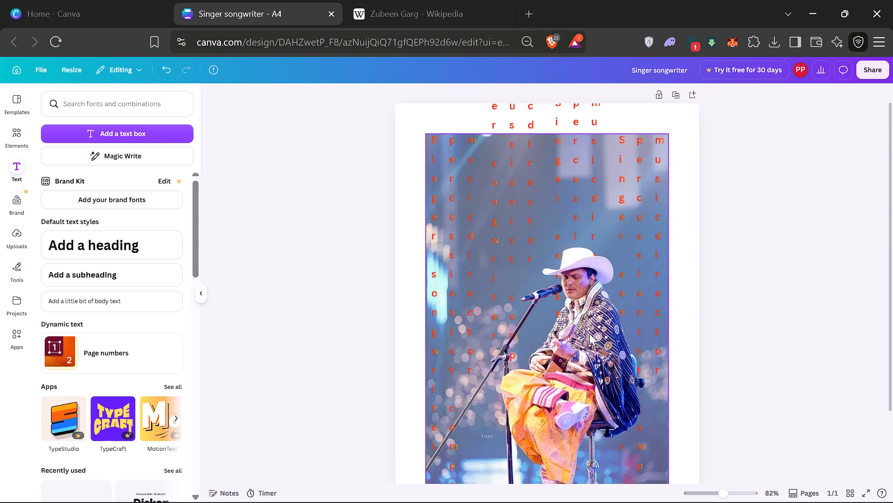
# Apply the warm Bali filter to the singer cutout at an intensity of 100.
pyautogui.click(589, 333)
pyautogui.click(353, 94)
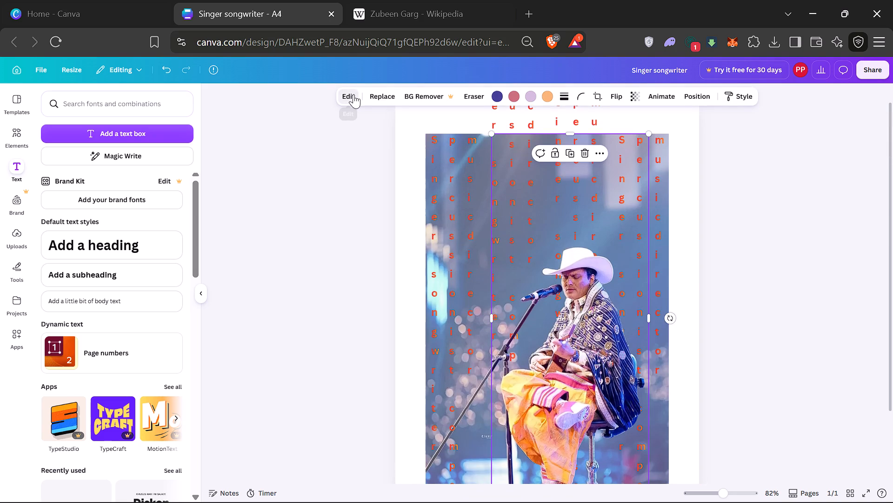
pyautogui.scroll(-1, 112, 353)
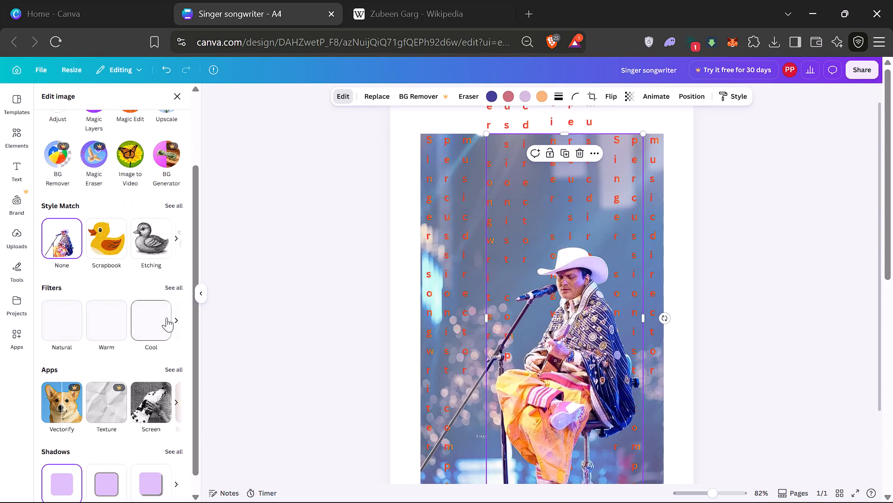
pyautogui.click(176, 286)
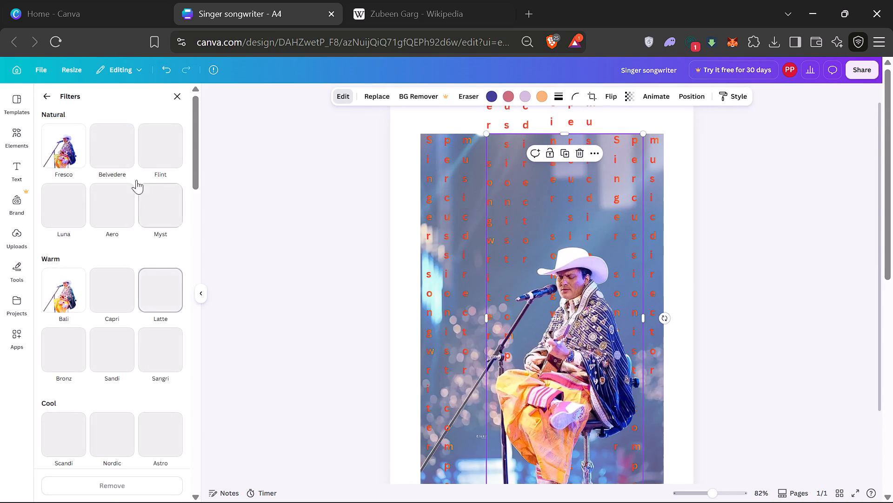
pyautogui.click(53, 293)
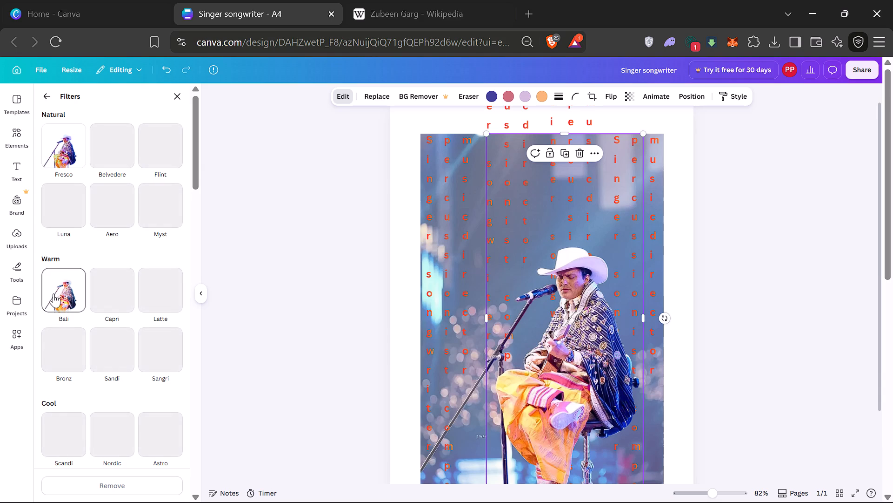
pyautogui.moveTo(153, 356); pyautogui.dragTo(111, 354)
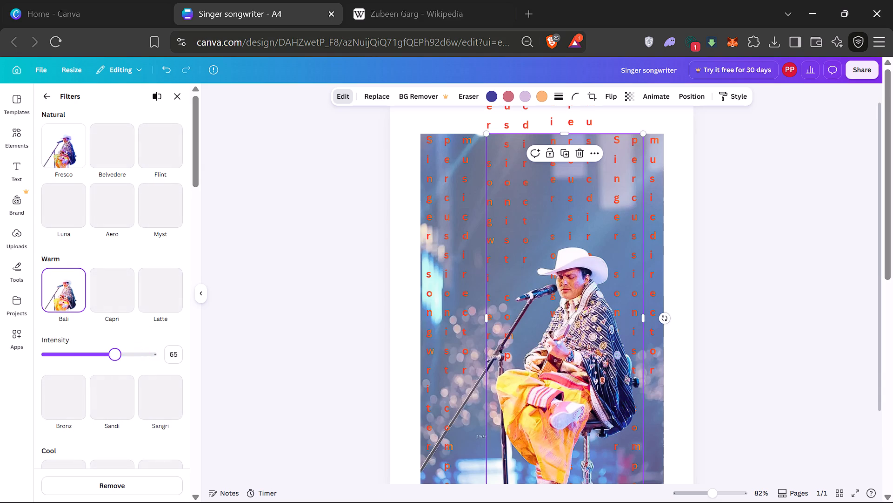
pyautogui.moveTo(111, 354); pyautogui.dragTo(161, 367)
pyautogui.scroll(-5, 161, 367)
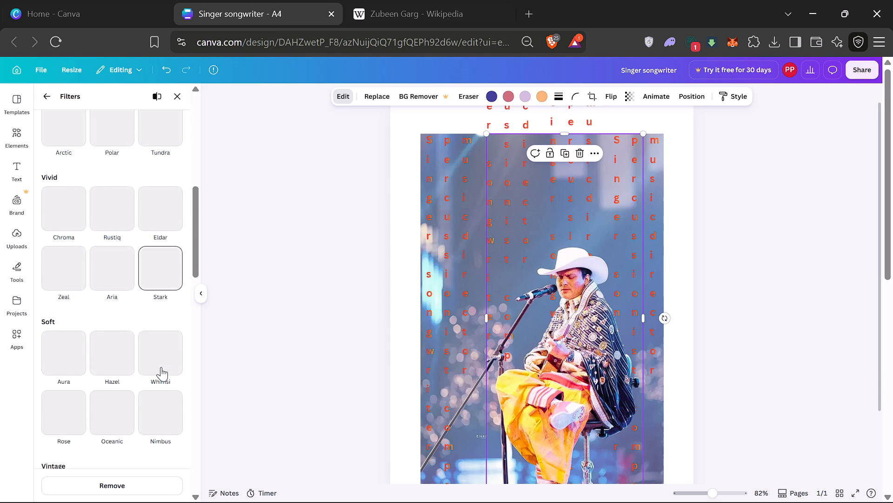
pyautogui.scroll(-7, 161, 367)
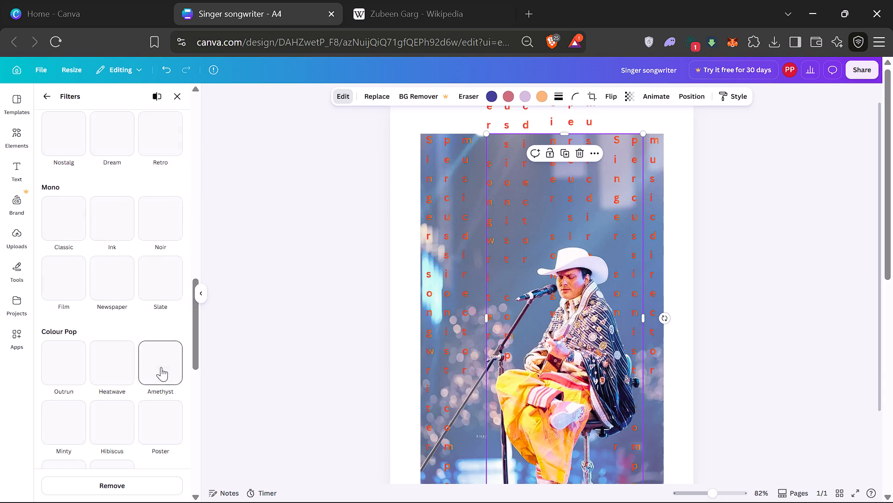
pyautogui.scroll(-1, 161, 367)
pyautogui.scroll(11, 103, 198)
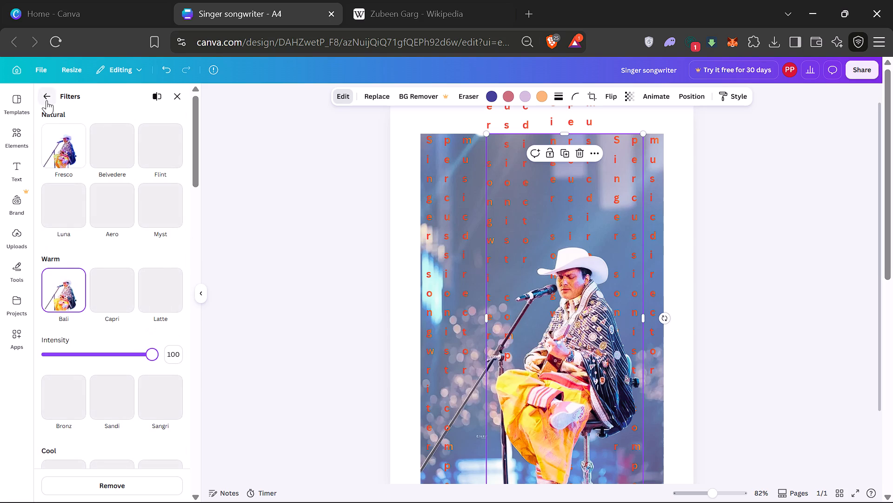
# Examine the image adjustment settings for the singer cutout, from white balance and light to colour and texture.
pyautogui.click(47, 100)
pyautogui.scroll(3, 80, 197)
pyautogui.click(60, 194)
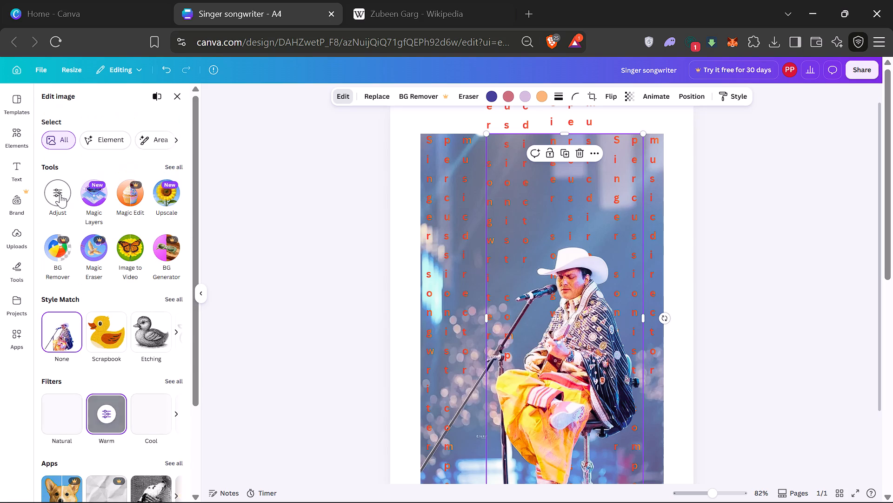
pyautogui.scroll(-3, 112, 328)
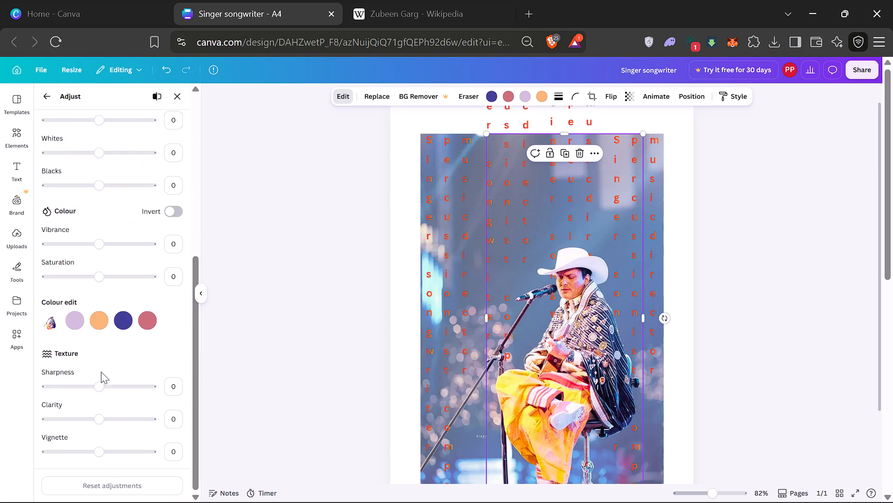
pyautogui.scroll(-1, 101, 425)
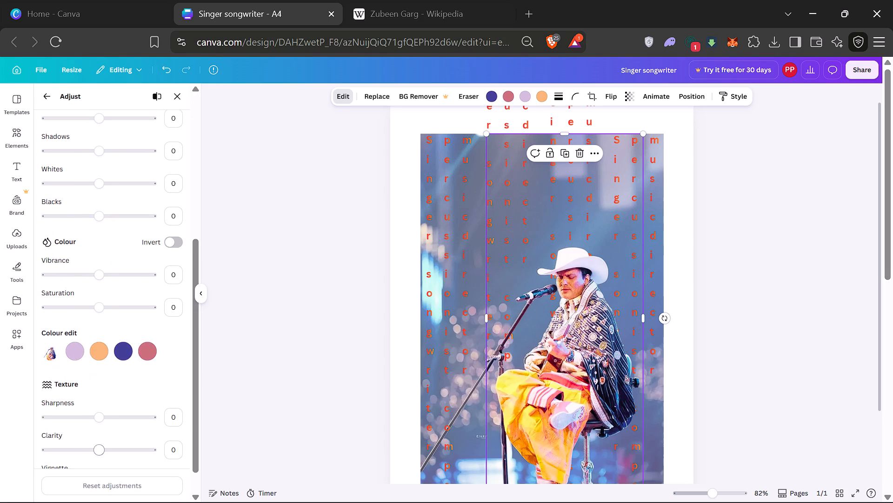
pyautogui.scroll(-1, 101, 425)
pyautogui.scroll(4, 101, 425)
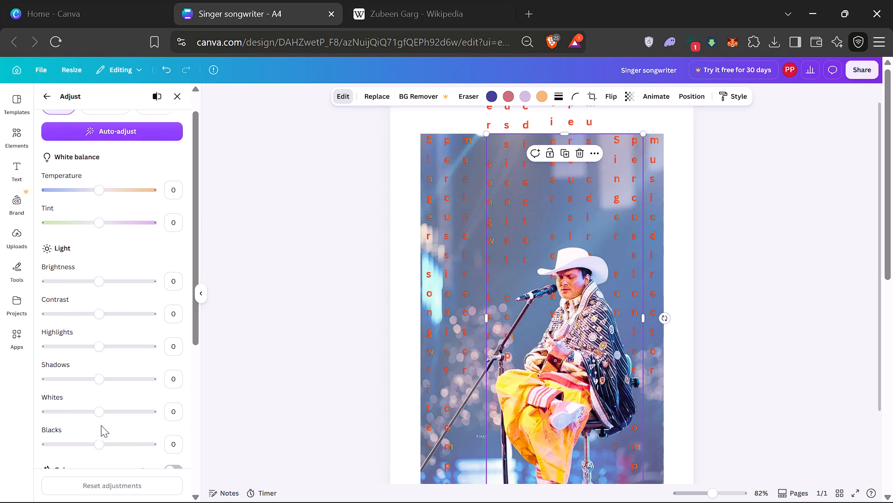
pyautogui.scroll(3, 101, 425)
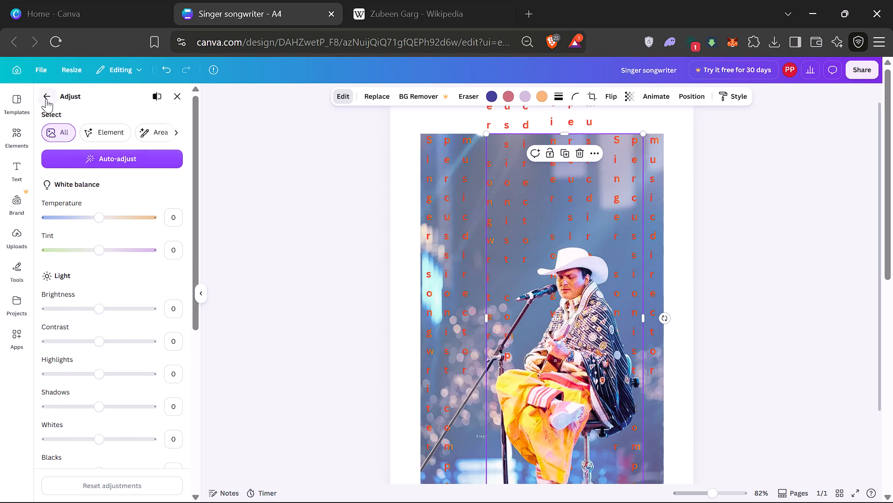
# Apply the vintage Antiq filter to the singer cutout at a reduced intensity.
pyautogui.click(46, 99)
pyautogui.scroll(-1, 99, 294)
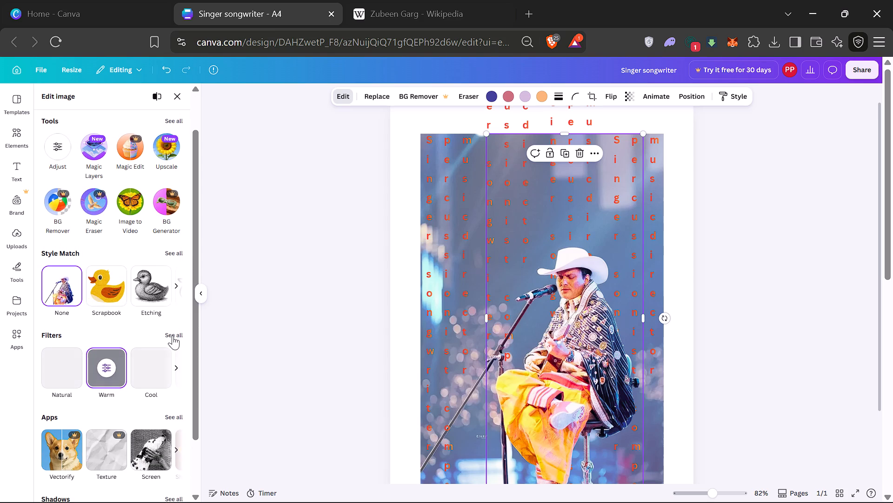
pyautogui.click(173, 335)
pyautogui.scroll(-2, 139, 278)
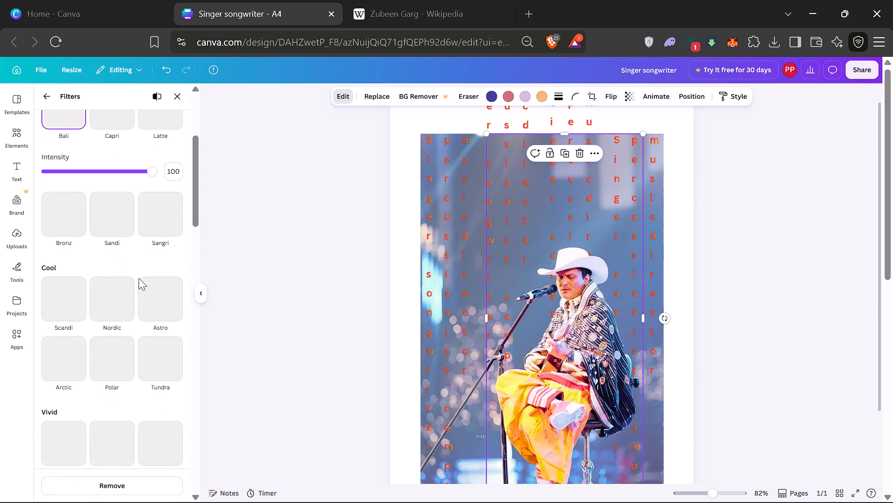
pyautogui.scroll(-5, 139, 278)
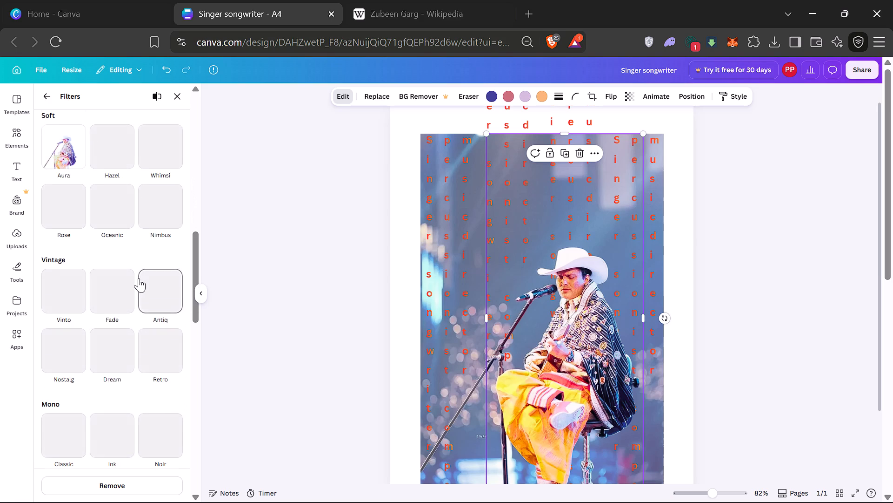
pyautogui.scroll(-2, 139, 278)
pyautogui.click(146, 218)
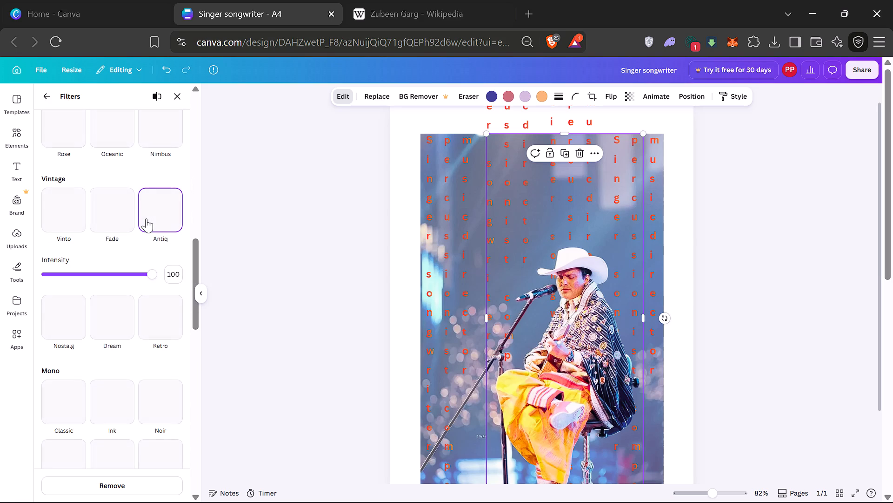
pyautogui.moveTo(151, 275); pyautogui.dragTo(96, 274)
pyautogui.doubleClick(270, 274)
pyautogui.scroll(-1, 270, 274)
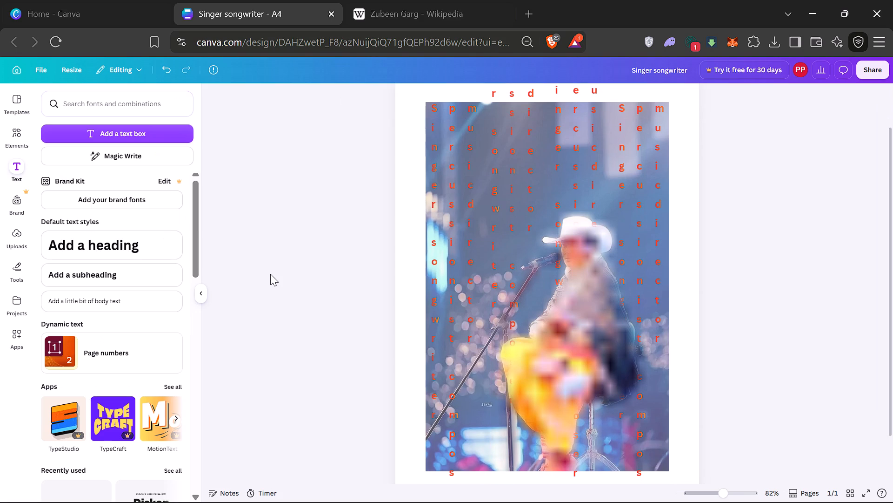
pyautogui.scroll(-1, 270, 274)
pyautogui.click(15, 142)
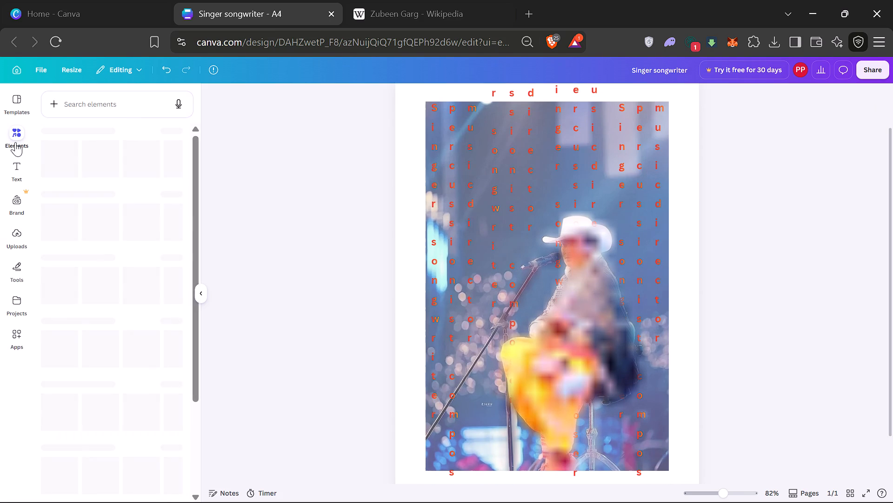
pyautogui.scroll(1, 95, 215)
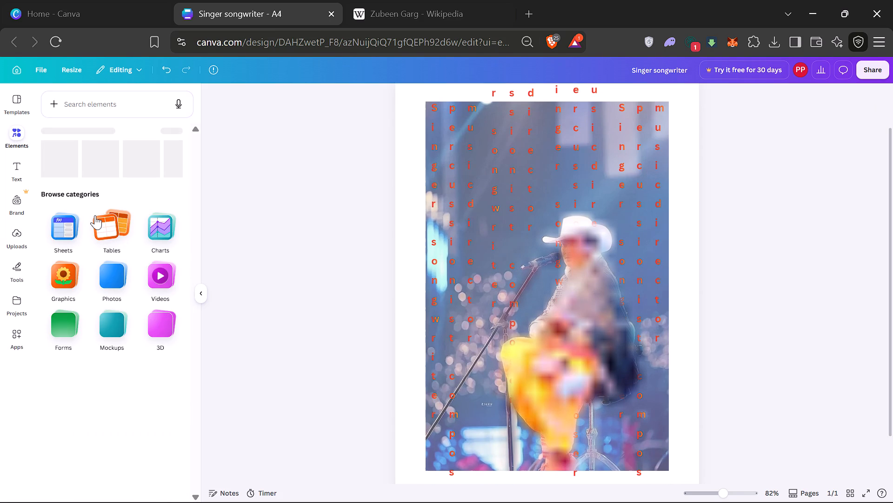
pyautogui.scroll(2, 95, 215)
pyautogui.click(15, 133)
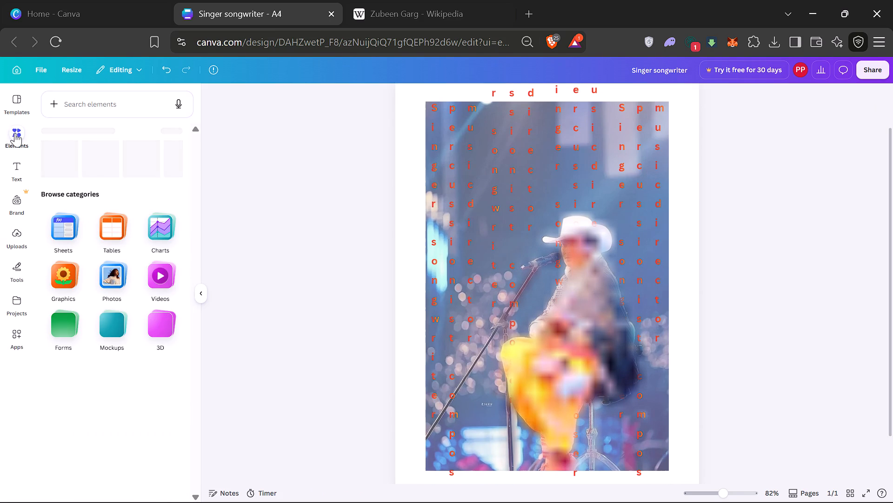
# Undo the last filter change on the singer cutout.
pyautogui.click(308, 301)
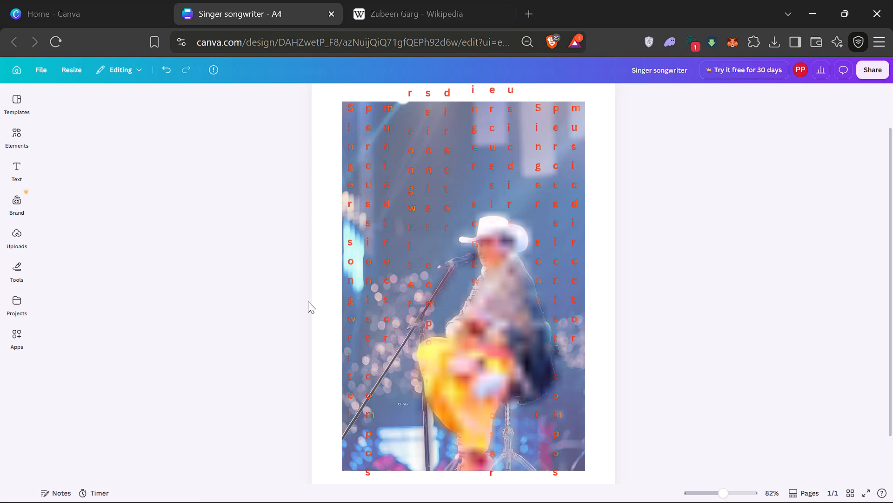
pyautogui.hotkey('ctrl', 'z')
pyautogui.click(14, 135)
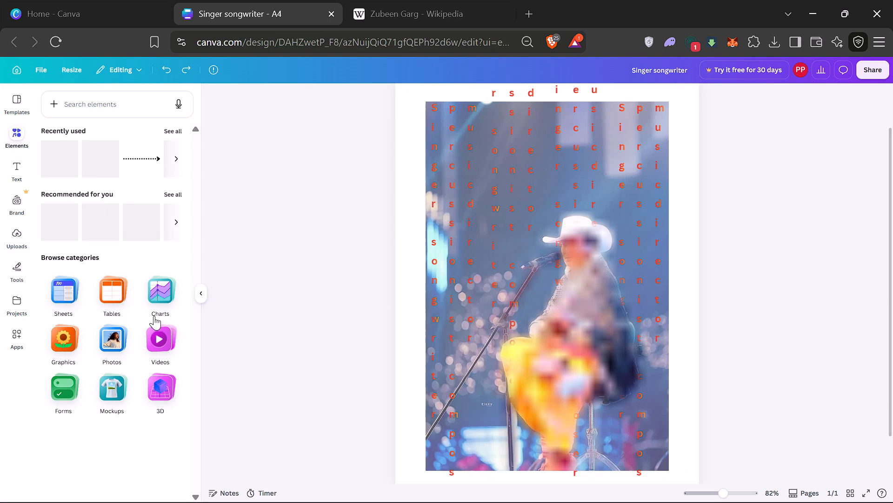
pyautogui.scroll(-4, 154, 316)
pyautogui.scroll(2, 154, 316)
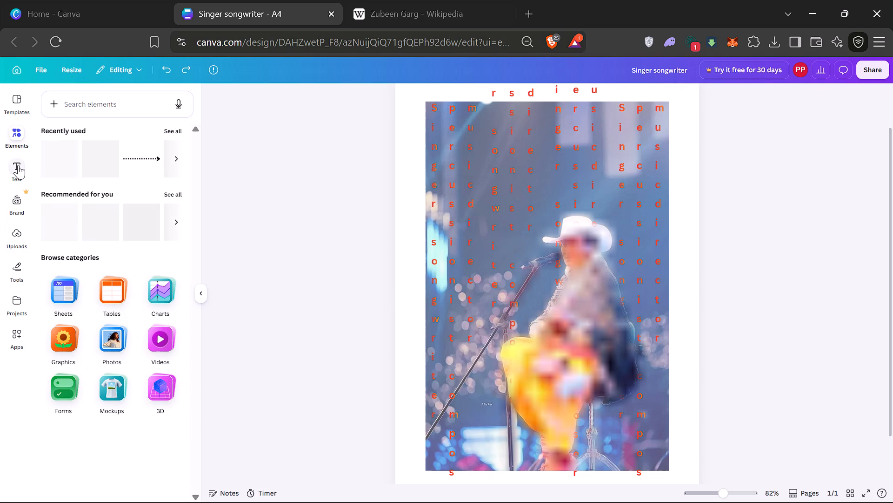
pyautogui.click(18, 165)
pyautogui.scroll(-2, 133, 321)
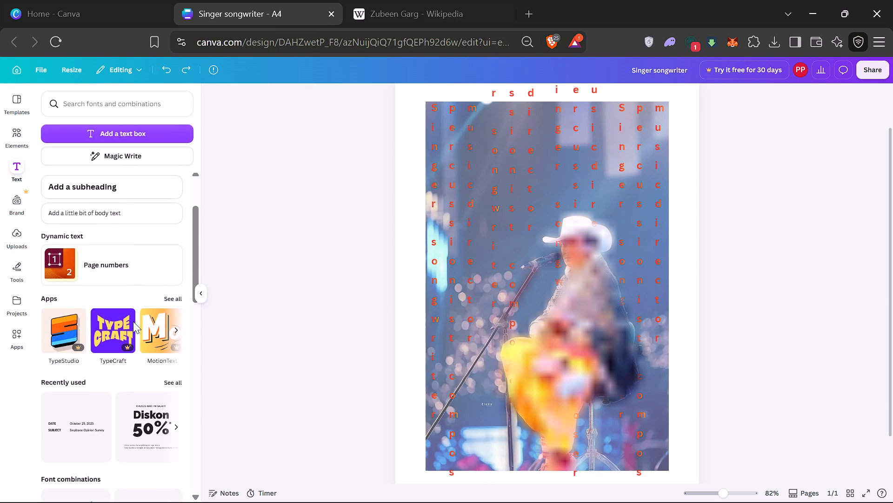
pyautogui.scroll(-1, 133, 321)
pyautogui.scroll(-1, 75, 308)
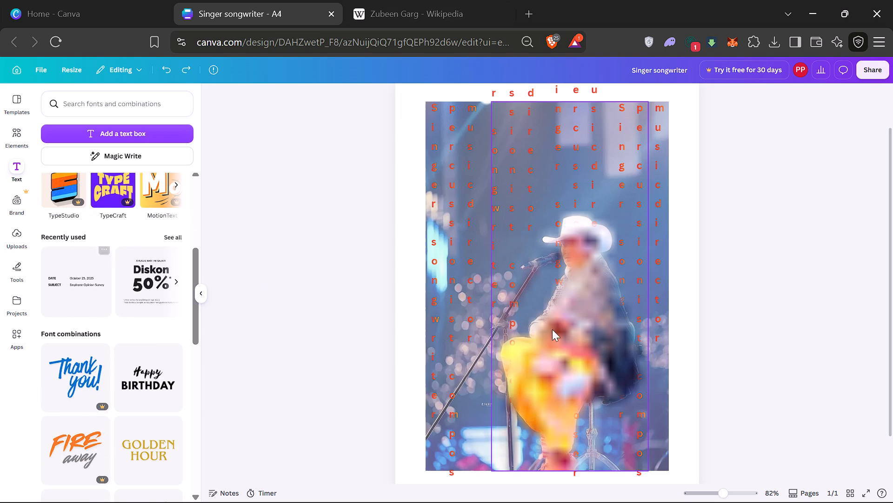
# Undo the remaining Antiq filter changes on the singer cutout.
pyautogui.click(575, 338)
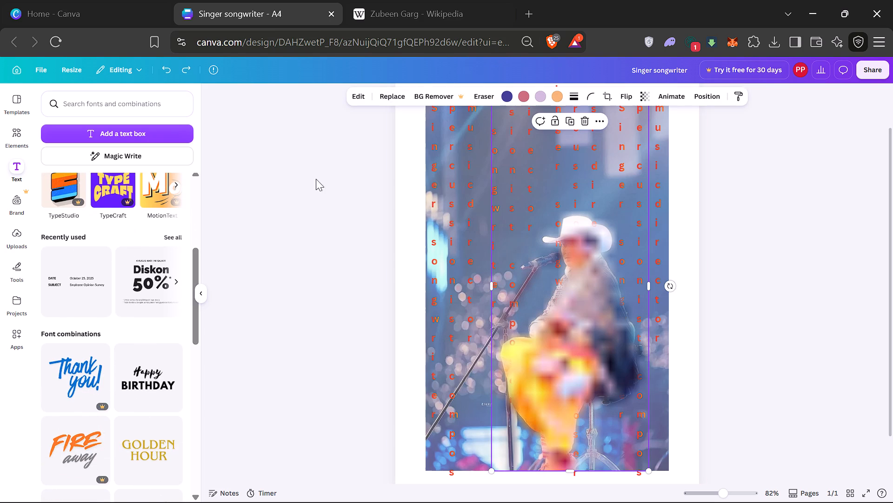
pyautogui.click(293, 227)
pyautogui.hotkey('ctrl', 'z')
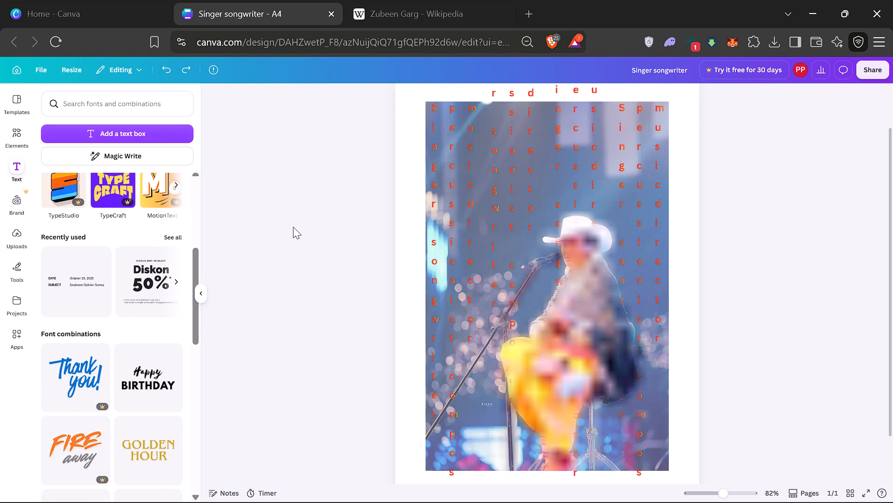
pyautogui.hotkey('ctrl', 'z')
# Examine the lower part of the poster, where the text columns run past the concert photo's bottom edge.
pyautogui.scroll(6, 126, 284)
pyautogui.click(18, 135)
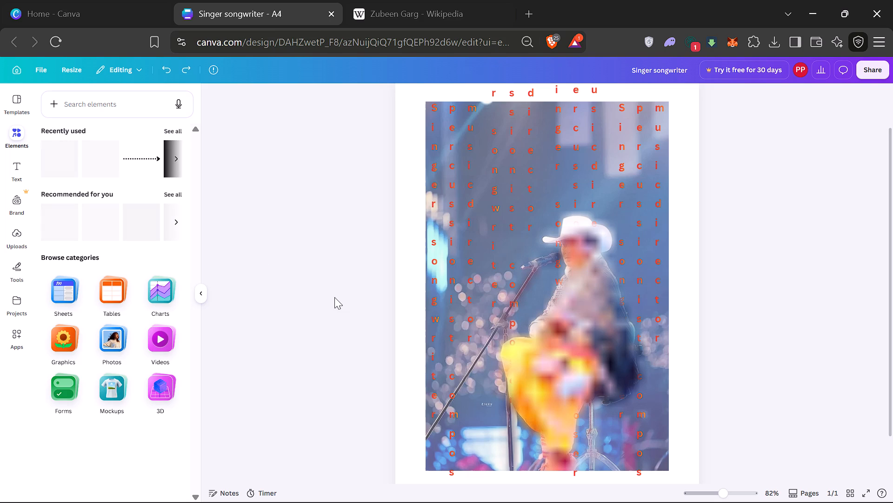
pyautogui.scroll(-4, 334, 297)
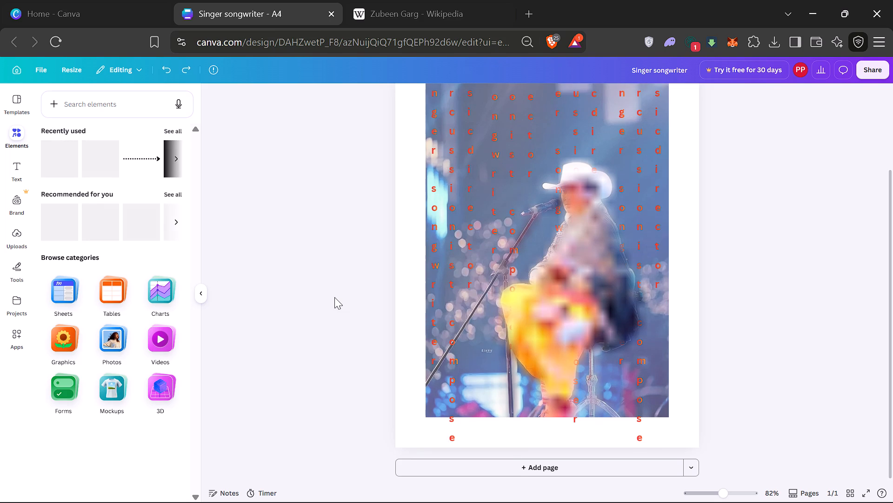
pyautogui.scroll(-2, 334, 297)
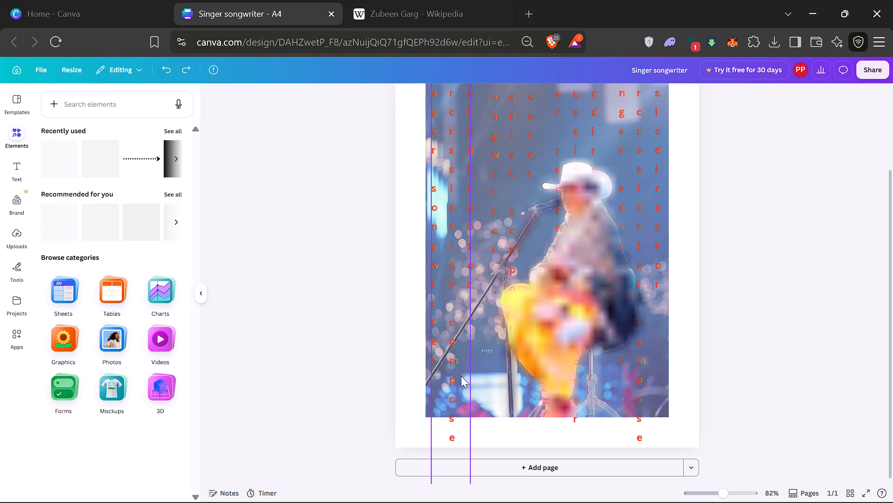
pyautogui.click(461, 376)
pyautogui.scroll(-2, 461, 376)
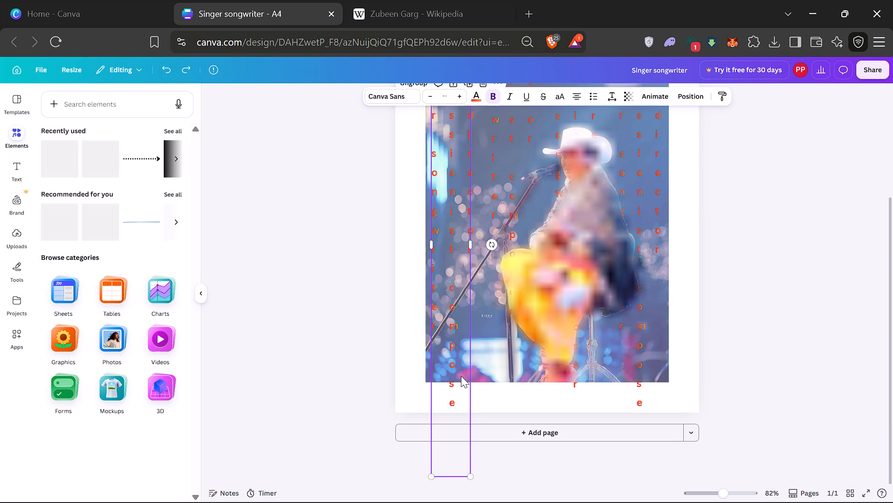
pyautogui.click(460, 408)
pyautogui.click(460, 408)
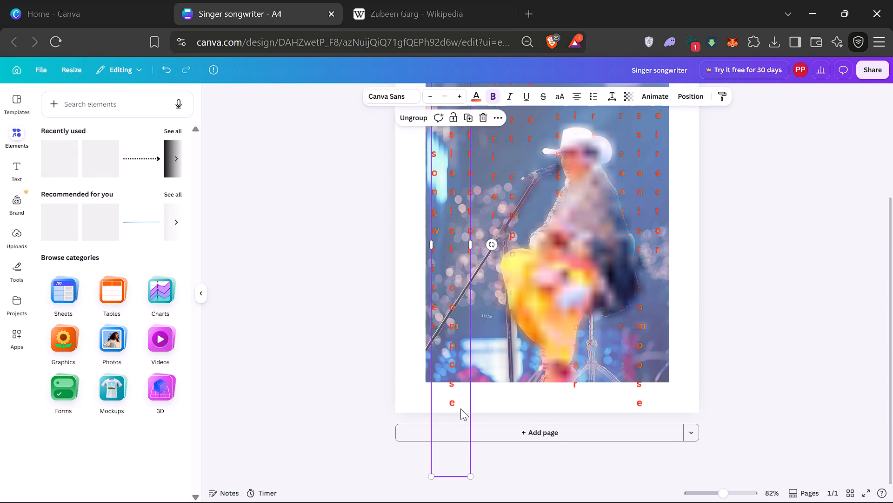
pyautogui.click(311, 265)
# Apply the vintage Antiq filter to the singer cutout with its intensity set to 0.
pyautogui.scroll(1, 311, 265)
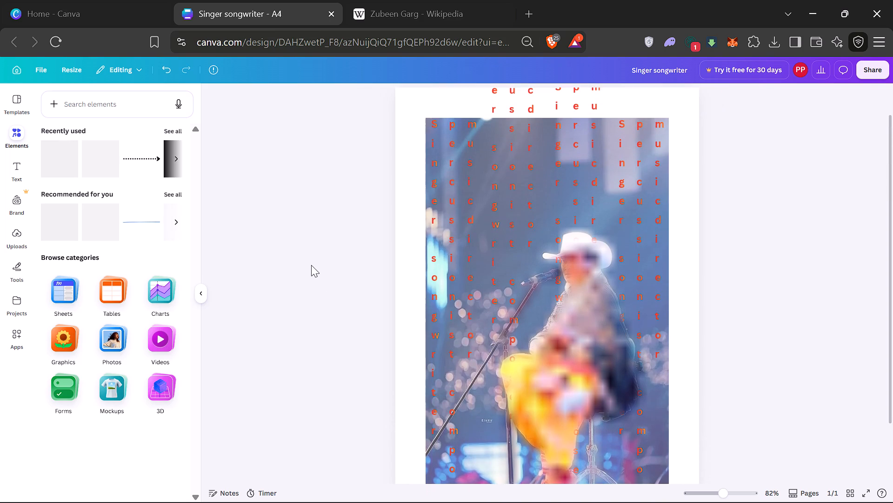
pyautogui.click(588, 328)
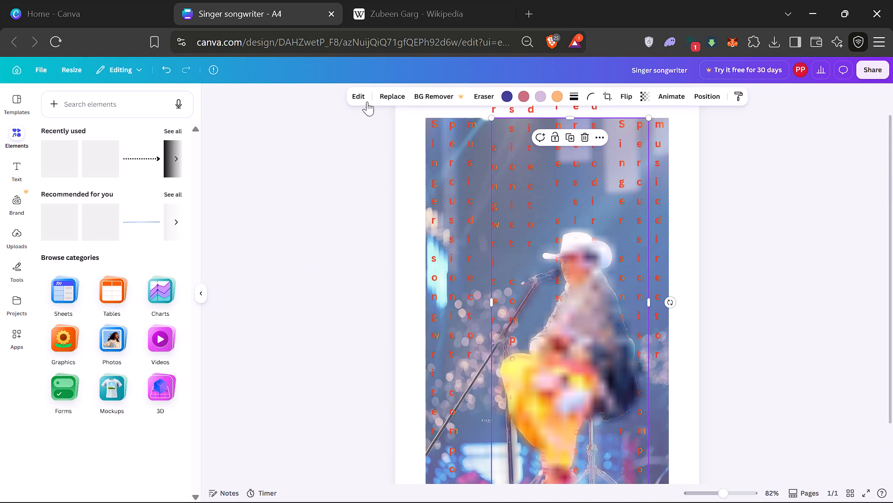
pyautogui.click(360, 97)
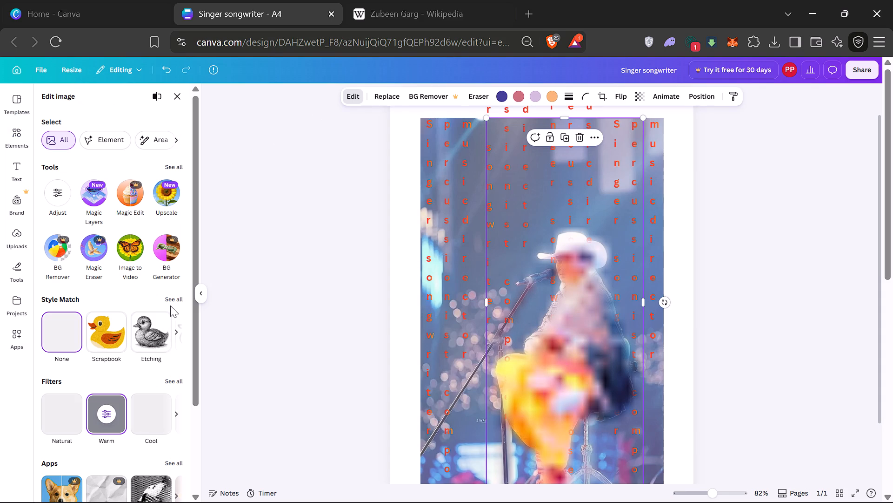
pyautogui.click(105, 413)
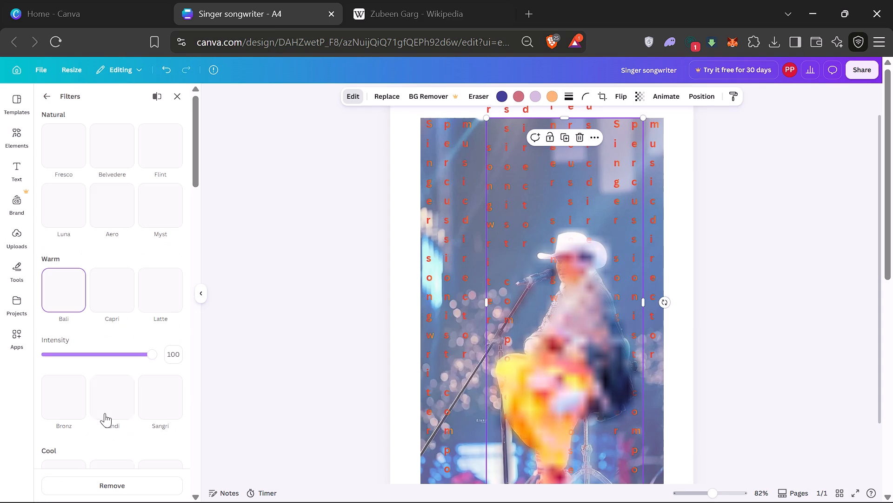
pyautogui.scroll(-4, 122, 365)
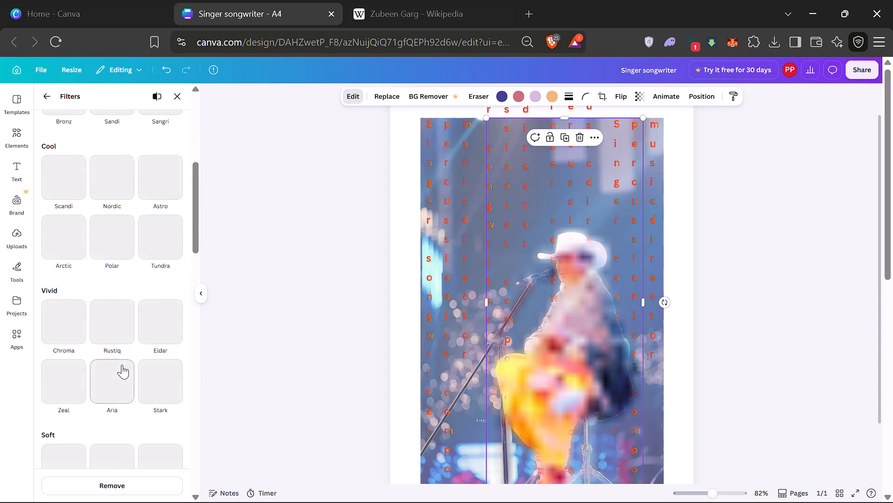
pyautogui.scroll(-8, 122, 365)
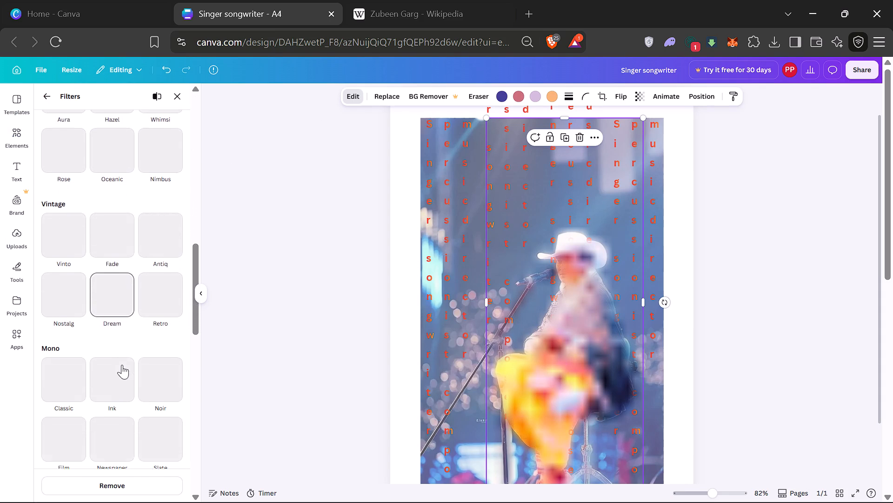
pyautogui.scroll(-1, 122, 365)
pyautogui.click(156, 225)
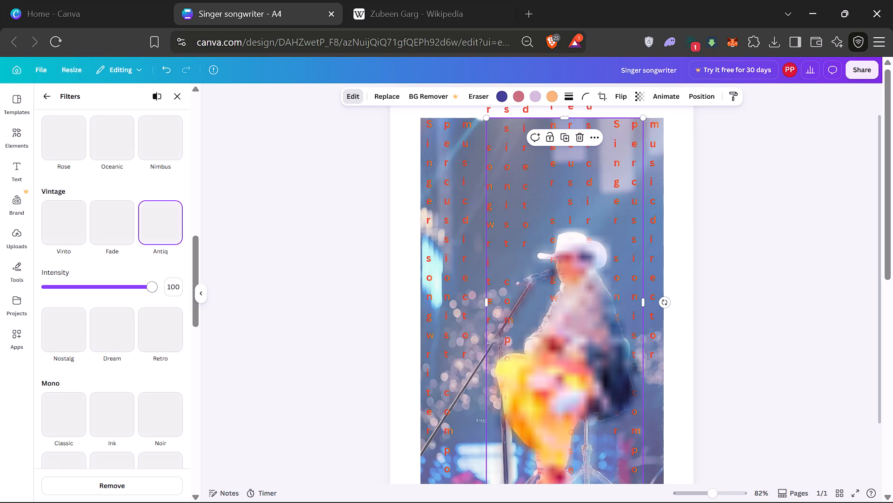
pyautogui.moveTo(150, 291); pyautogui.dragTo(39, 306)
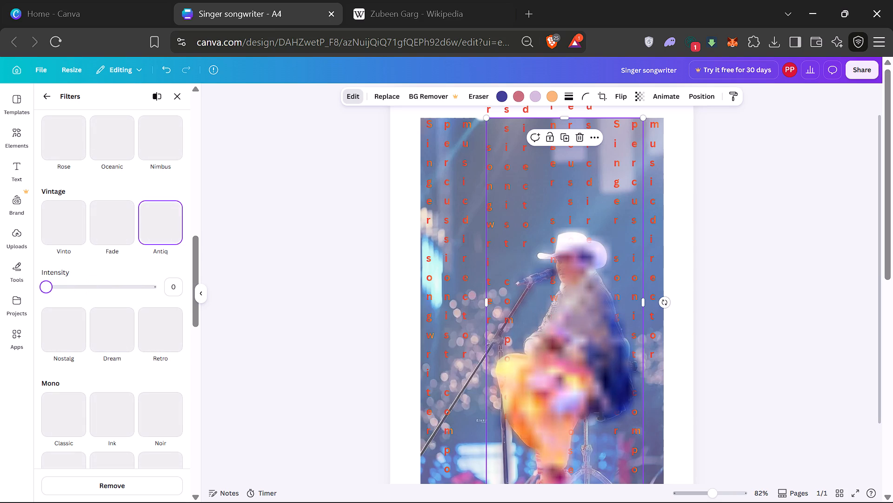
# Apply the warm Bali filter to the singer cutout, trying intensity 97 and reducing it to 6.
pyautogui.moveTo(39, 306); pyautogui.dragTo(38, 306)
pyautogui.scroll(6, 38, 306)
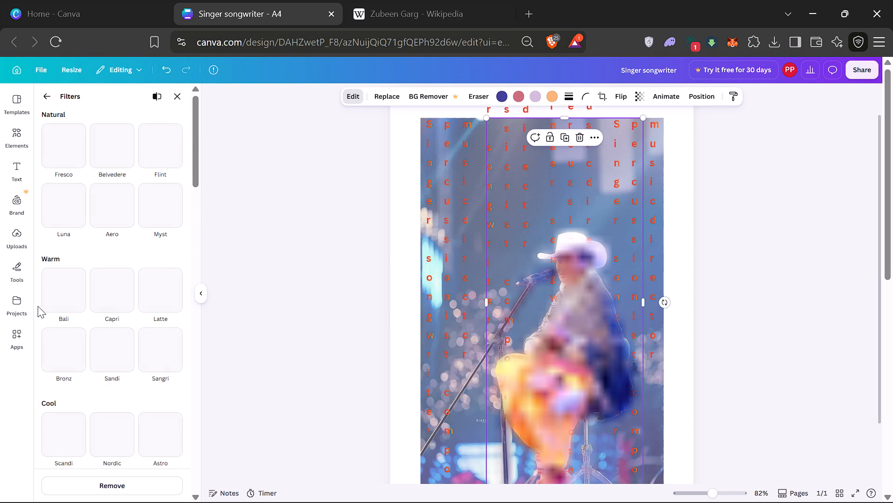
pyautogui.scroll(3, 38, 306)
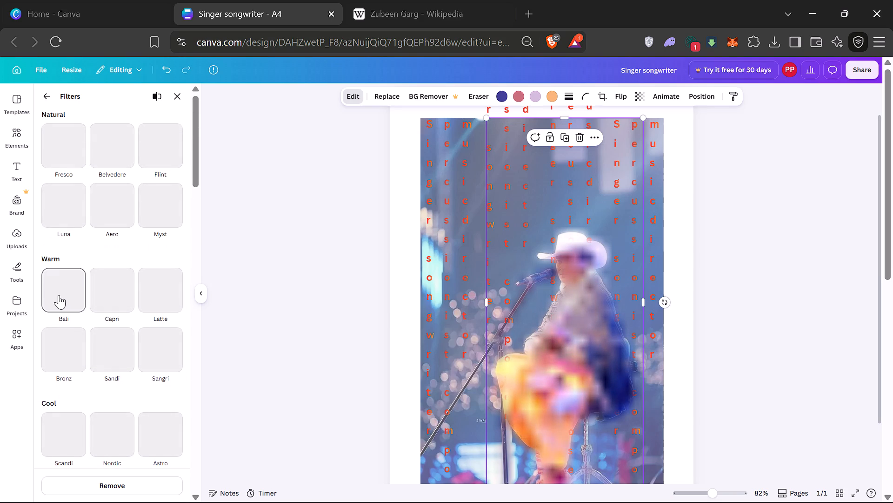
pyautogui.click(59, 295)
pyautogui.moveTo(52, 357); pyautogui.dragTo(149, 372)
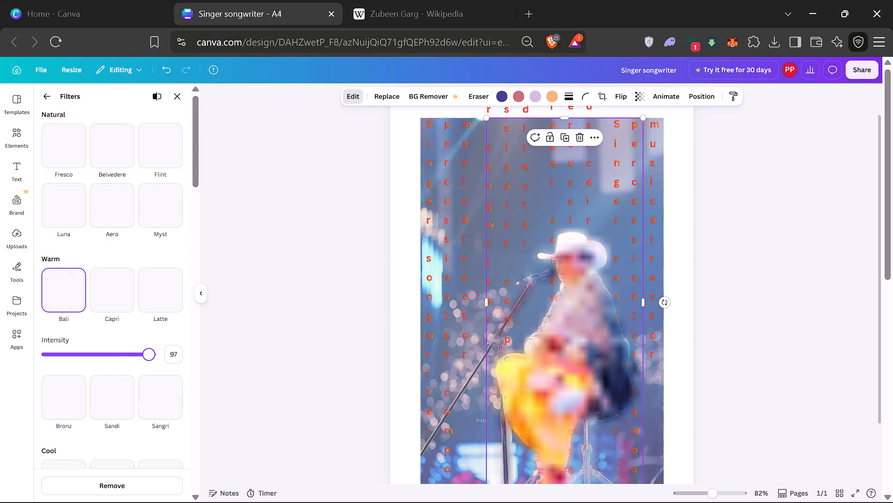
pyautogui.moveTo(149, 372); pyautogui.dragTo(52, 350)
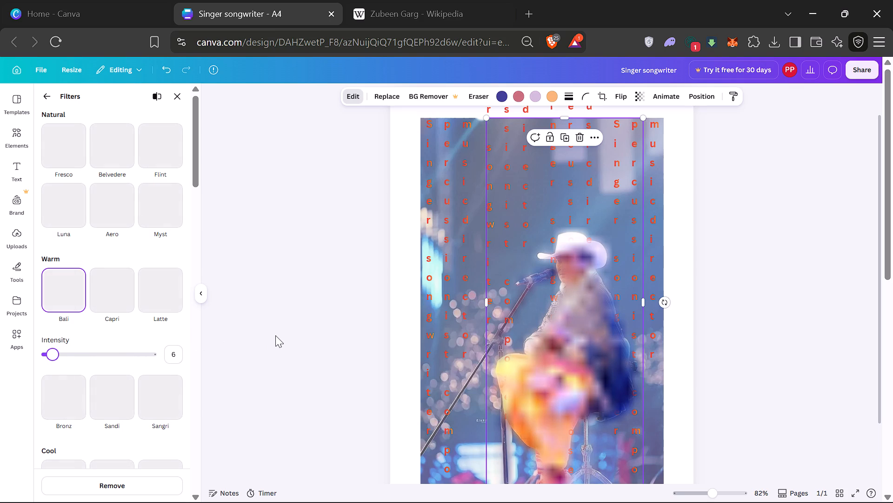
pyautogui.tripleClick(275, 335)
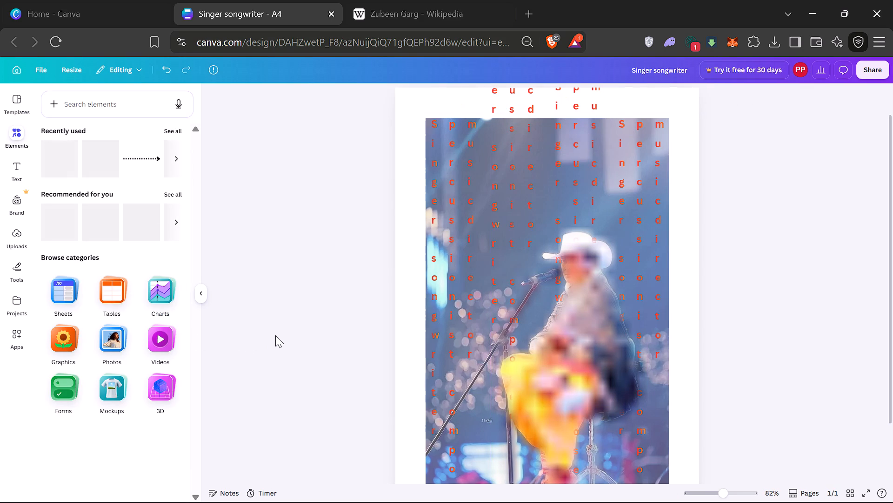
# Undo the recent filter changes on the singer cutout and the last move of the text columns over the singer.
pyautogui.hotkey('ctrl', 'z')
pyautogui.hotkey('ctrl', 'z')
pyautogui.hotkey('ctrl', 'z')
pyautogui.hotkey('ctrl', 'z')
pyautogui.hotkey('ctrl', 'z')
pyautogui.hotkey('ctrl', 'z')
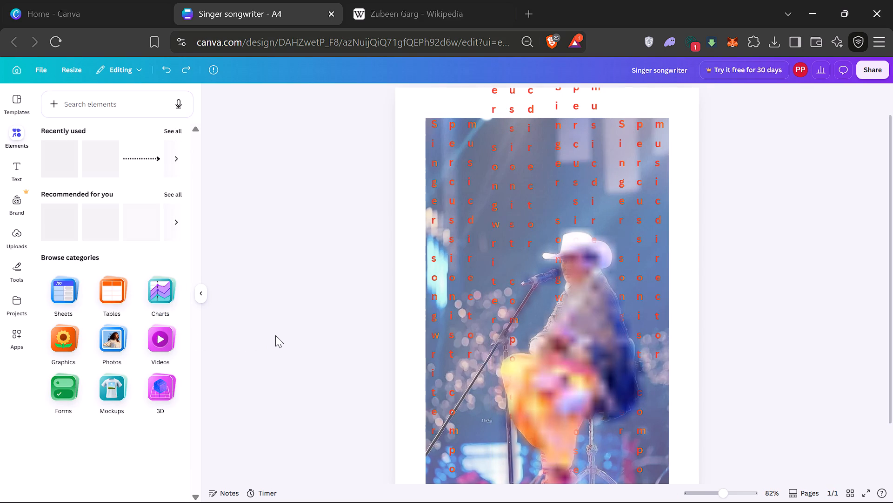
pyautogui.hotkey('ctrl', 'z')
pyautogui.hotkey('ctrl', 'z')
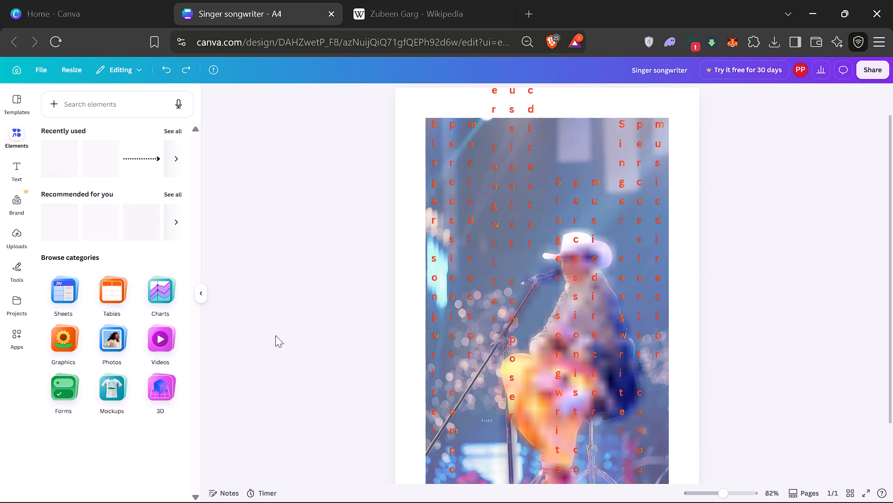
# Delete the blurred singer cutout from the poster.
pyautogui.click(532, 383)
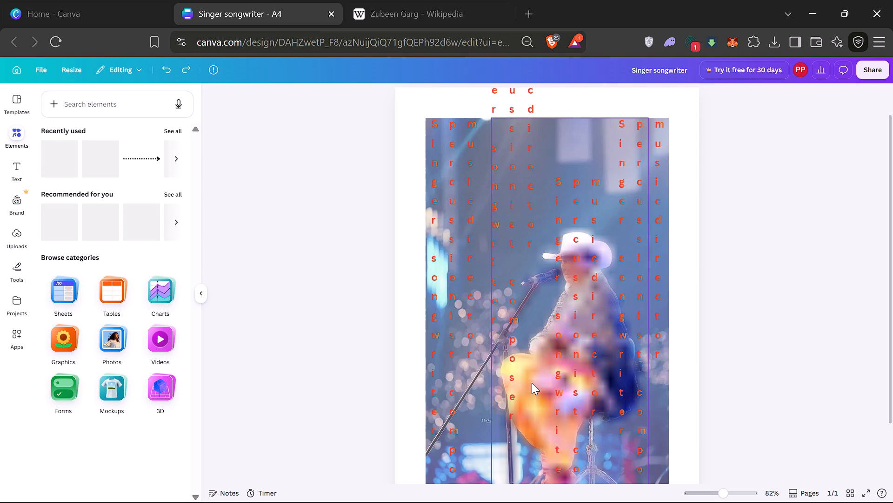
pyautogui.press('Delete')
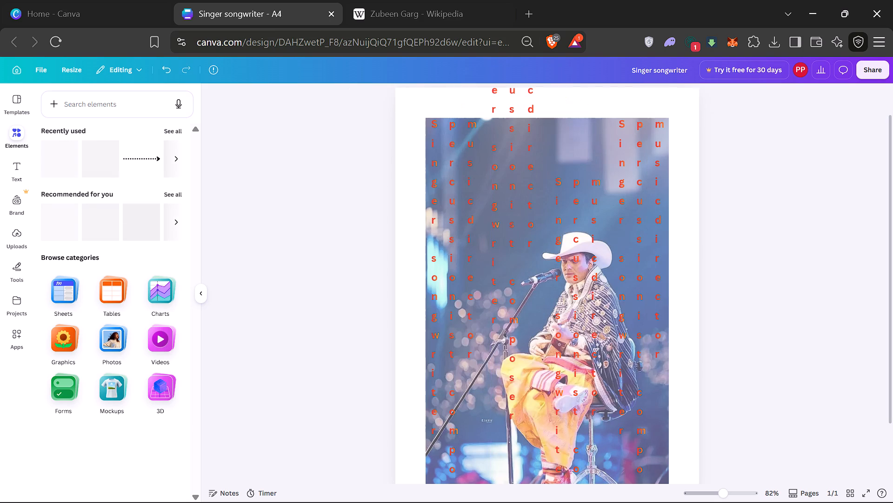
# Move the grouped text columns over the singer up past the photo's top edge, starting at the page's top edge.
pyautogui.click(575, 313)
pyautogui.moveTo(575, 313); pyautogui.dragTo(576, 299)
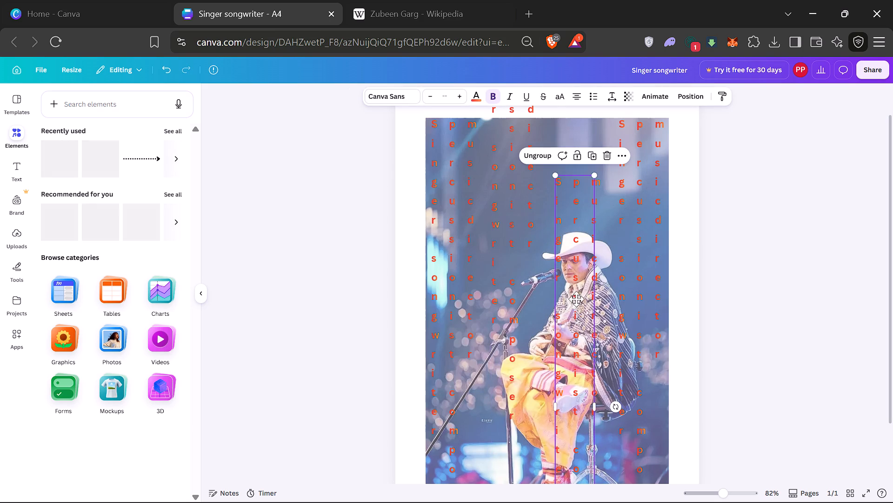
pyautogui.moveTo(576, 299); pyautogui.dragTo(579, 243)
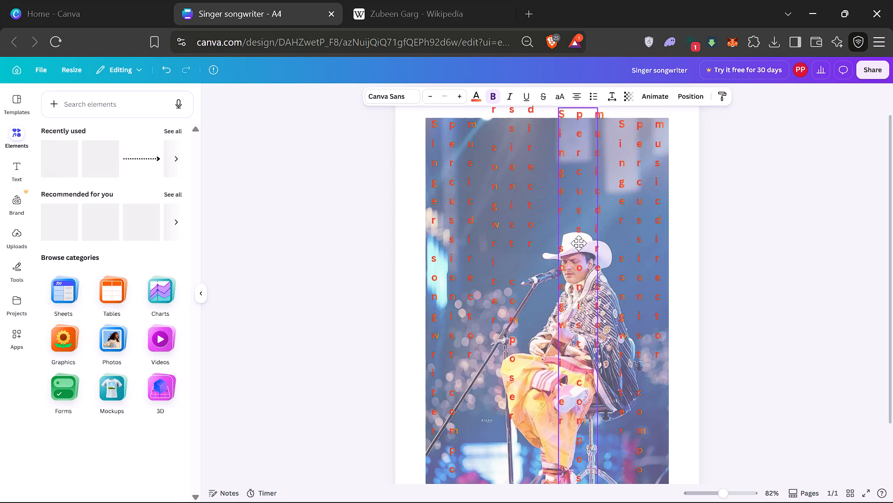
pyautogui.moveTo(579, 243); pyautogui.dragTo(577, 227)
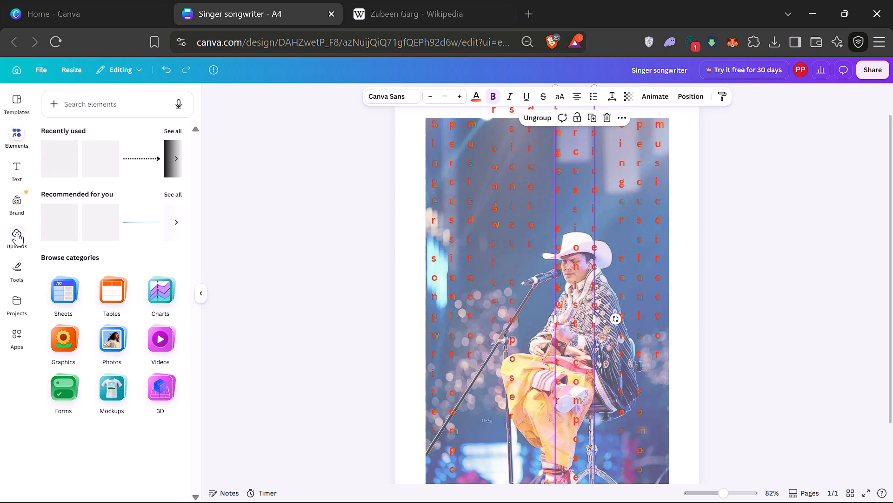
# Add the uploaded singer cutout and enlarge it to about 19 cm wide, aligned over the singer in the concert photo.
pyautogui.click(16, 233)
pyautogui.click(118, 278)
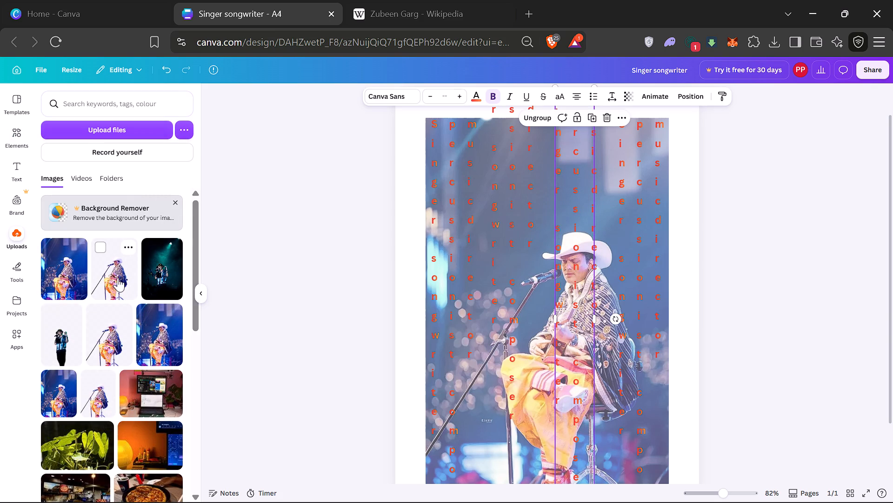
pyautogui.click(505, 311)
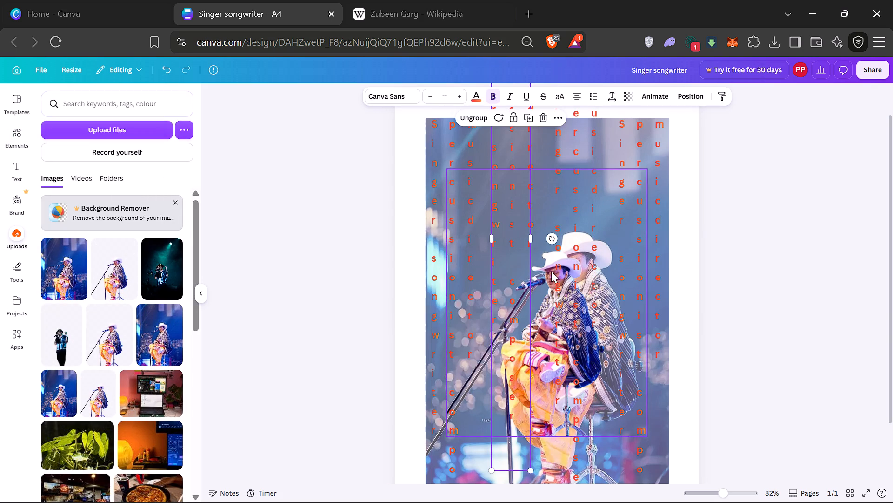
pyautogui.click(550, 323)
pyautogui.moveTo(550, 323); pyautogui.dragTo(536, 263)
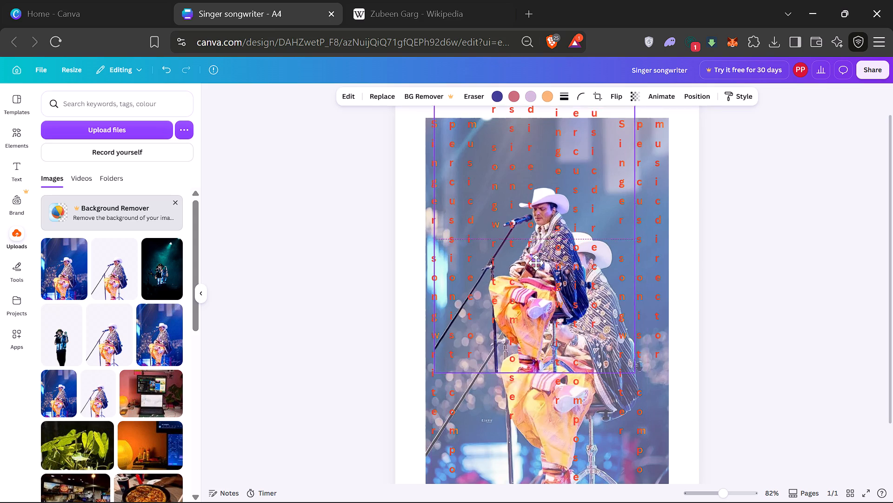
pyautogui.moveTo(536, 263); pyautogui.dragTo(529, 272)
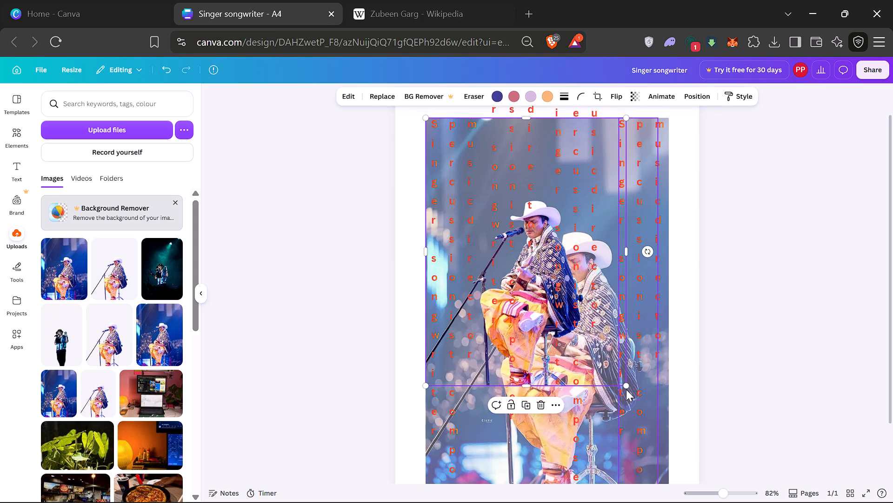
pyautogui.moveTo(626, 387); pyautogui.dragTo(751, 469)
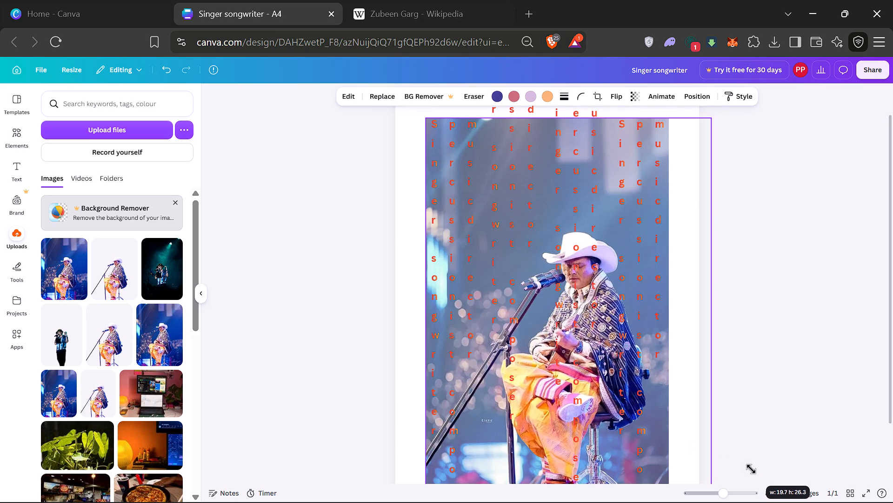
pyautogui.moveTo(751, 469); pyautogui.dragTo(736, 460)
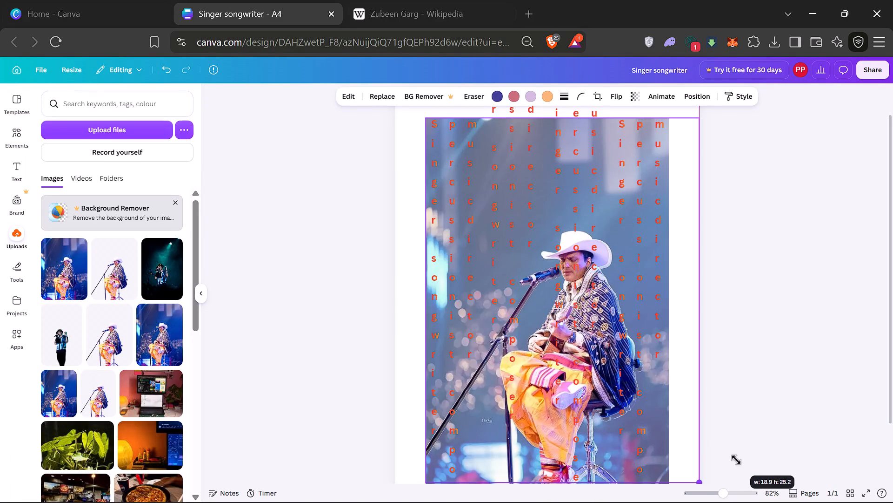
pyautogui.moveTo(736, 460); pyautogui.dragTo(738, 461)
pyautogui.scroll(-1, 738, 461)
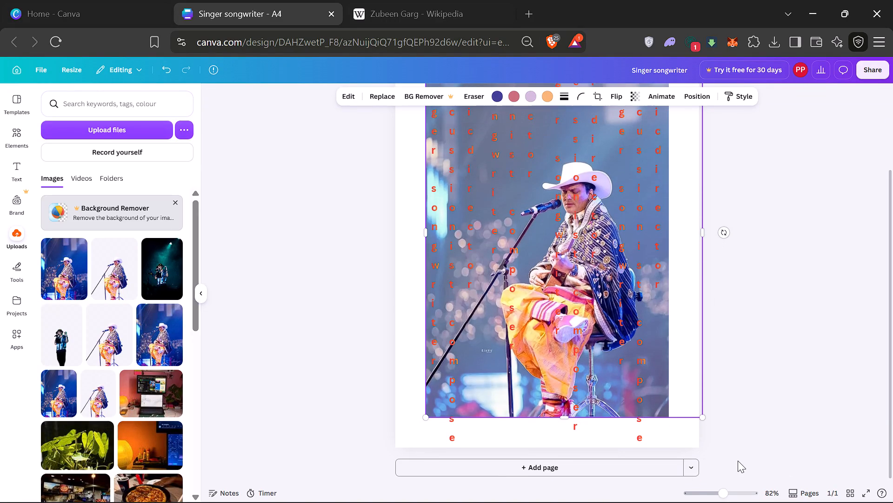
pyautogui.click(323, 264)
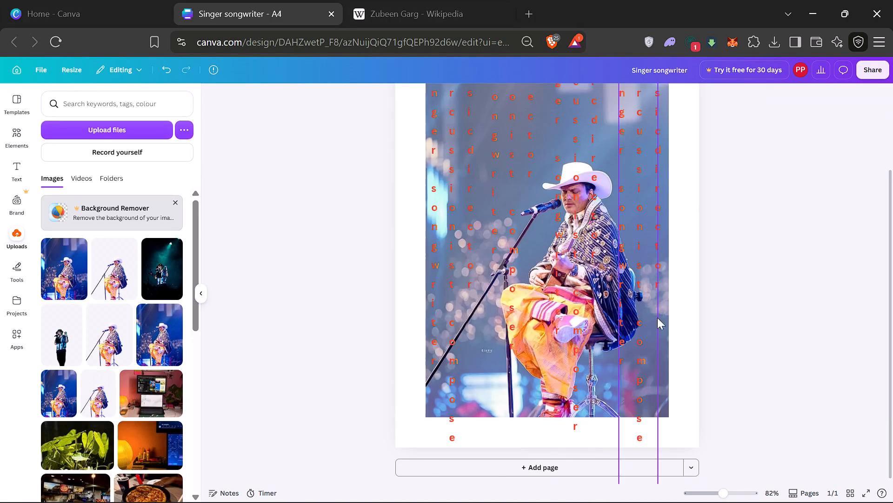
# Bring the new singer cutout to the front, ahead of all the text columns.
pyautogui.click(681, 326)
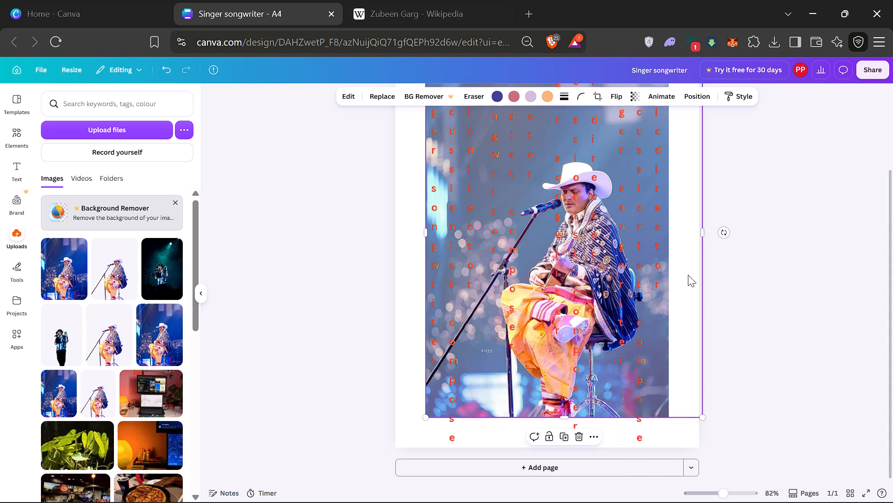
pyautogui.click(595, 435)
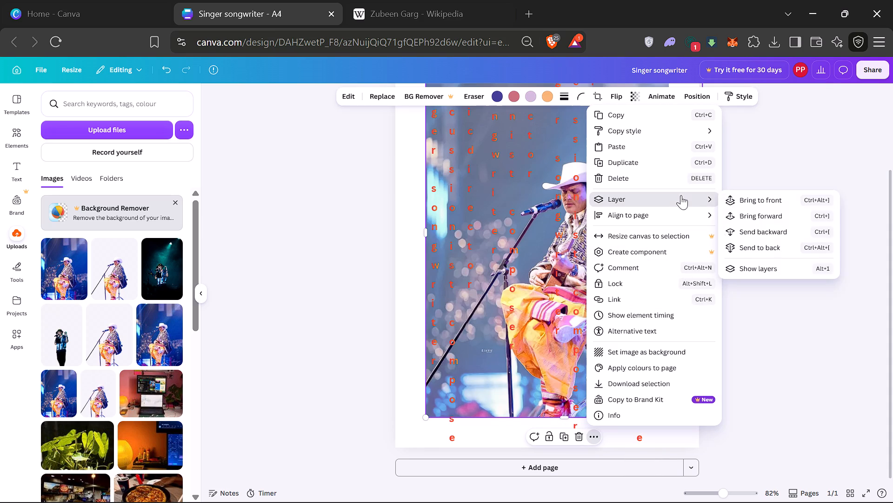
pyautogui.tripleClick(744, 198)
pyautogui.doubleClick(744, 198)
pyautogui.click(744, 198)
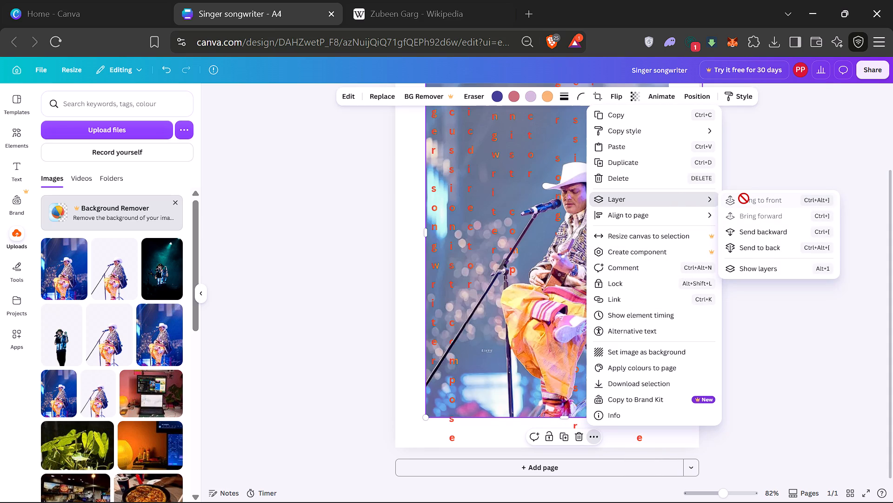
pyautogui.click(799, 145)
pyautogui.click(304, 258)
pyautogui.scroll(1, 304, 258)
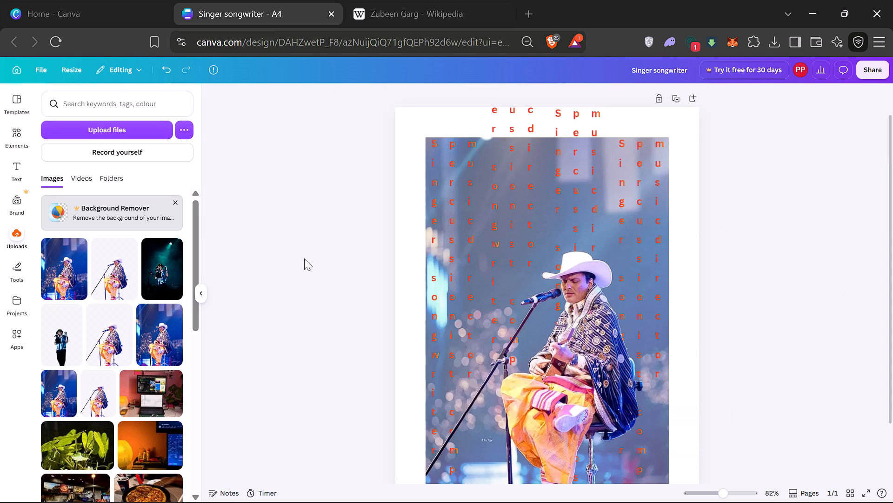
pyautogui.scroll(1, 304, 258)
# Search the elements library for "textures" and browse the result categories.
pyautogui.click(16, 135)
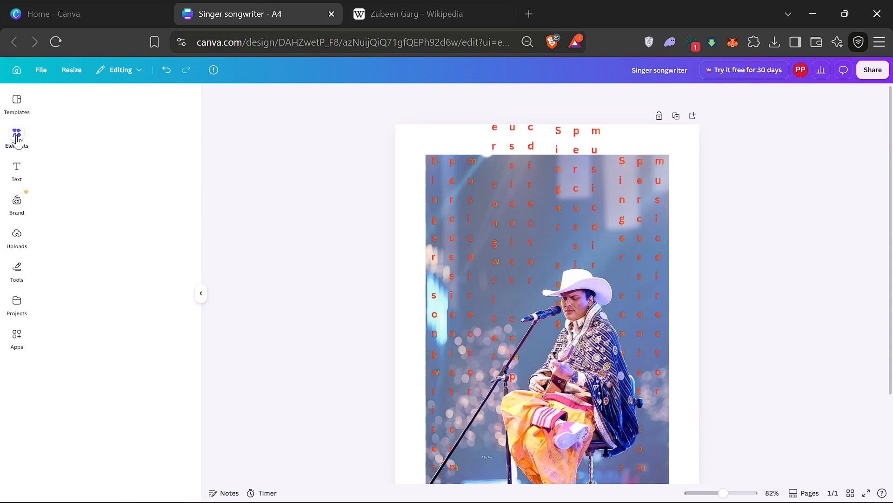
pyautogui.click(78, 104)
pyautogui.write('textures')
pyautogui.press('Return')
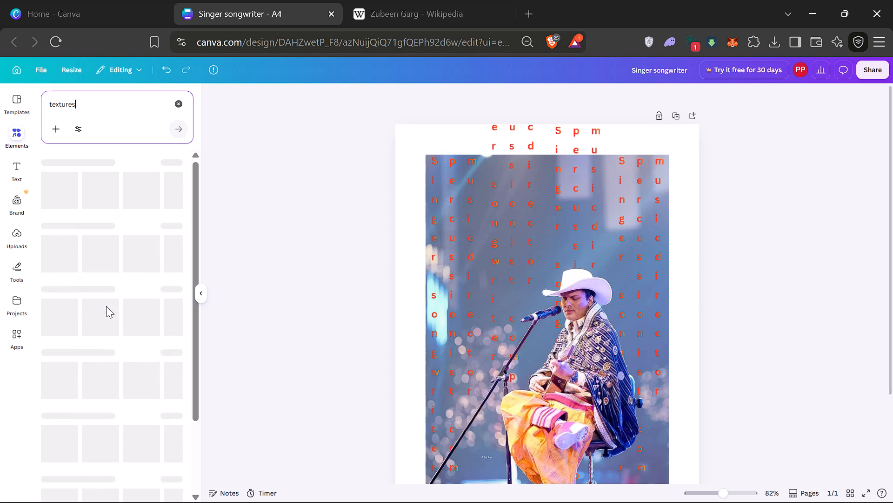
pyautogui.hscroll(1, 164, 269)
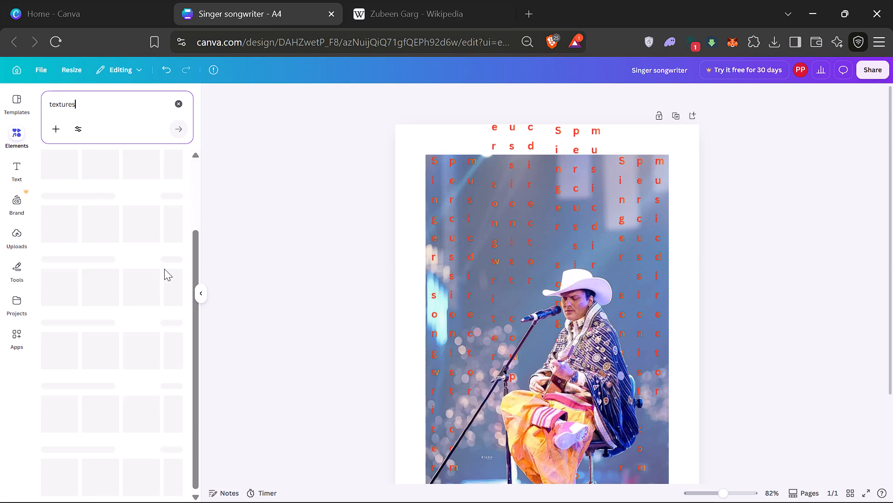
pyautogui.hscroll(1, 164, 269)
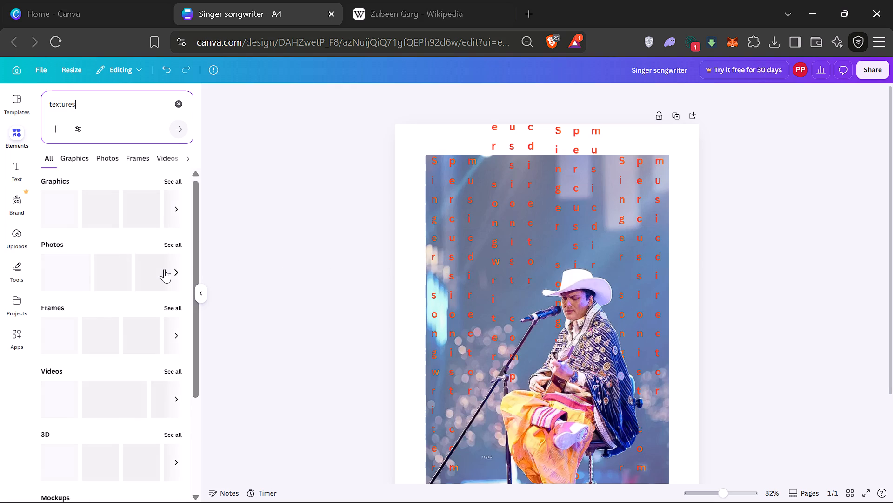
pyautogui.scroll(-3, 164, 269)
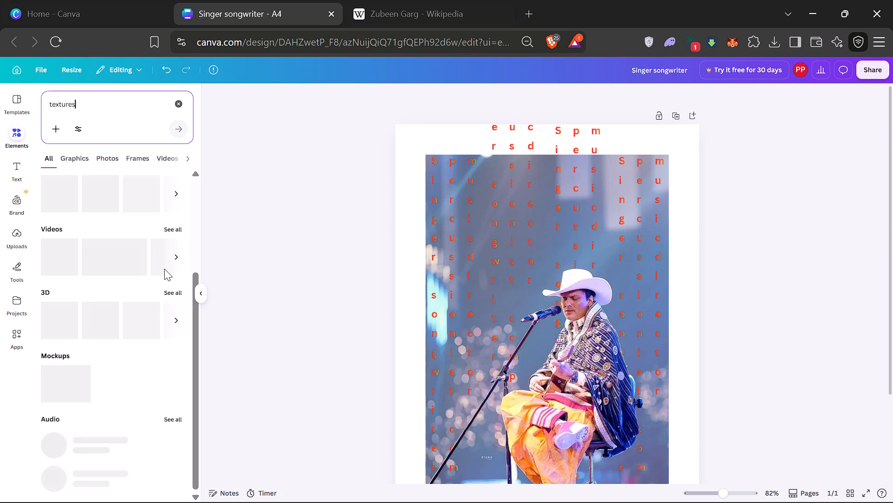
pyautogui.scroll(3, 164, 269)
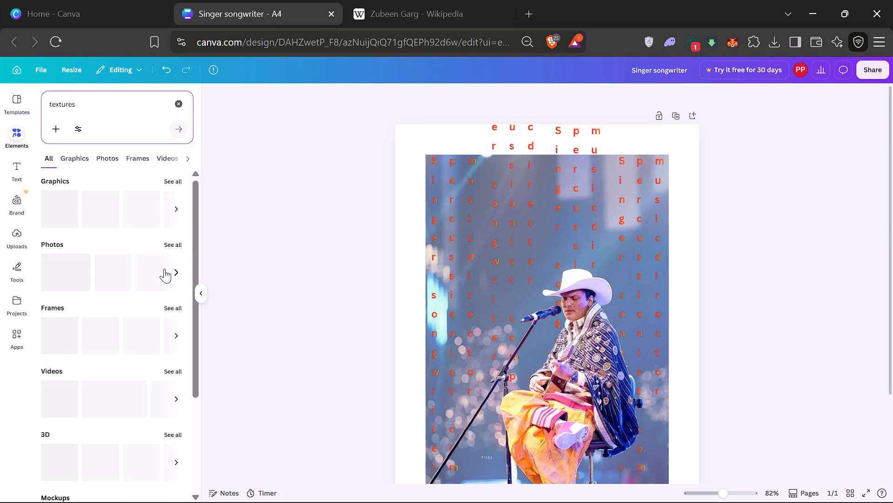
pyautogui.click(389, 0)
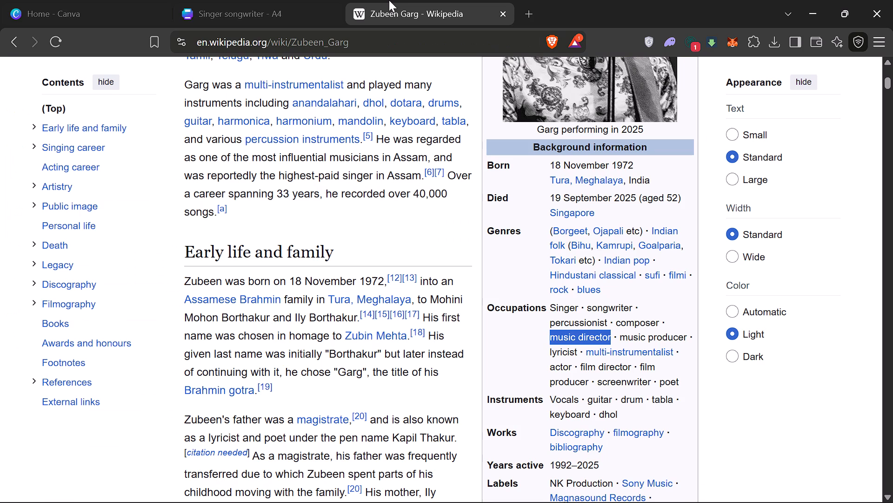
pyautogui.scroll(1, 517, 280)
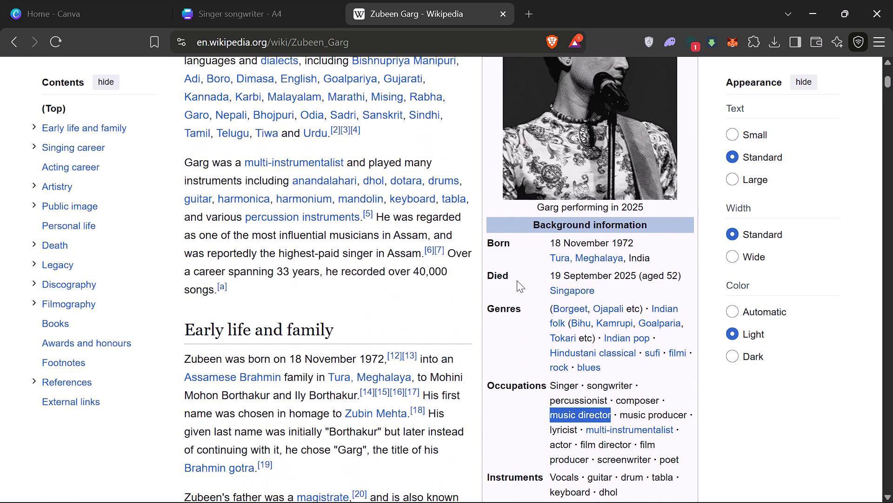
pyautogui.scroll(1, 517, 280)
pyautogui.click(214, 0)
# Return to the poster design and search the elements library for the suggested term "textures paper".
pyautogui.hscroll(1, 118, 327)
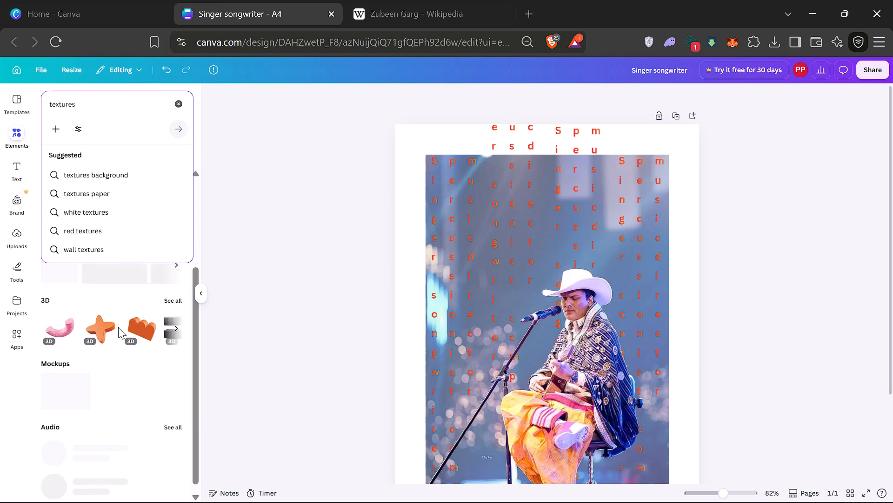
pyautogui.hscroll(1, 118, 327)
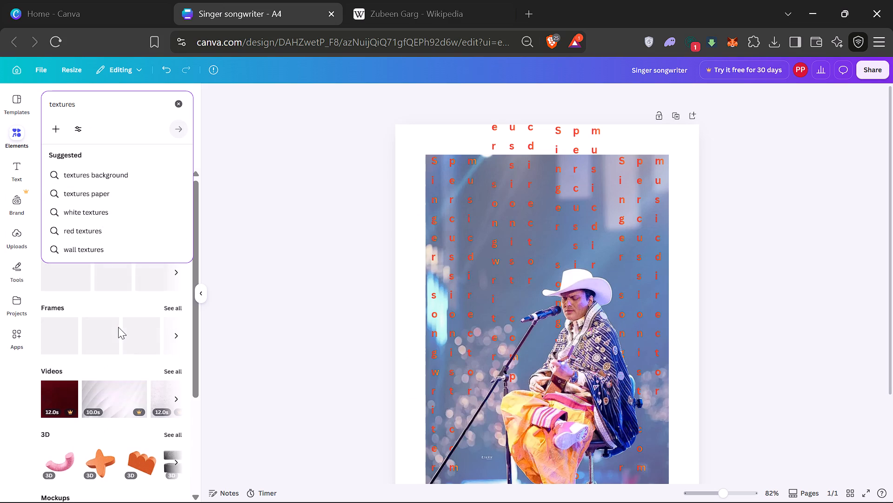
pyautogui.click(89, 191)
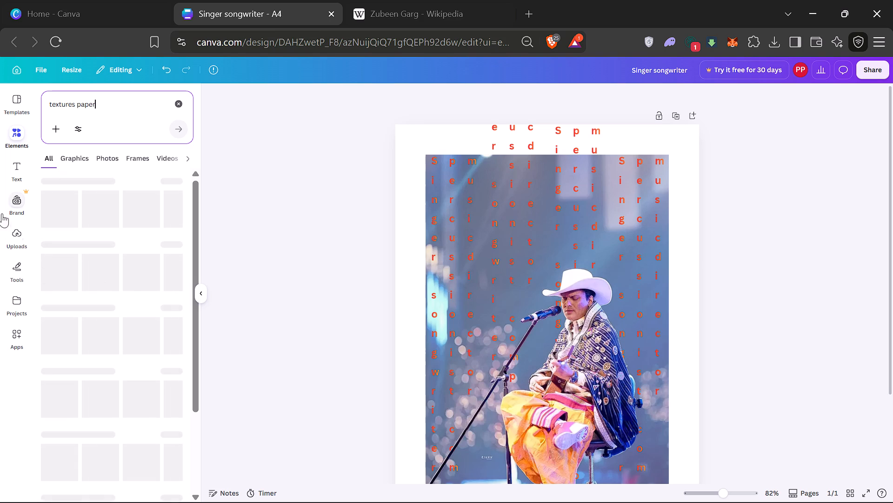
# Browse the default text styles and the font combinations in the text library.
pyautogui.click(14, 171)
pyautogui.scroll(-2, 88, 282)
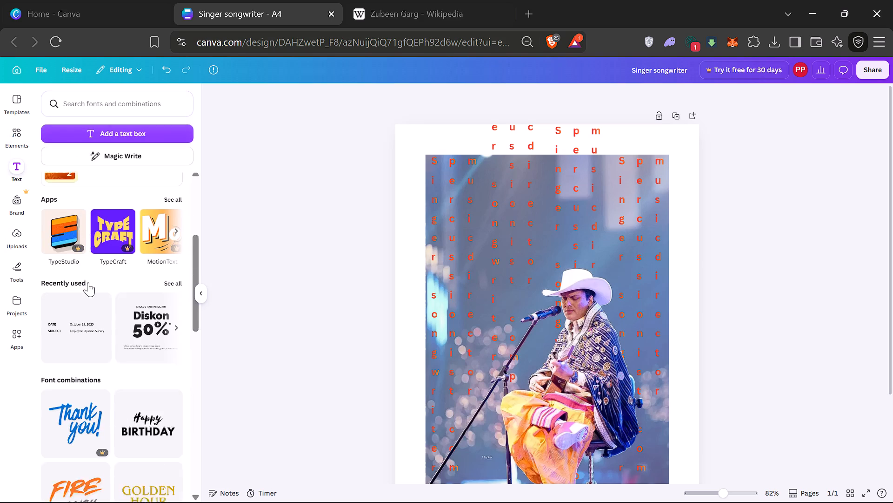
pyautogui.scroll(-4, 88, 282)
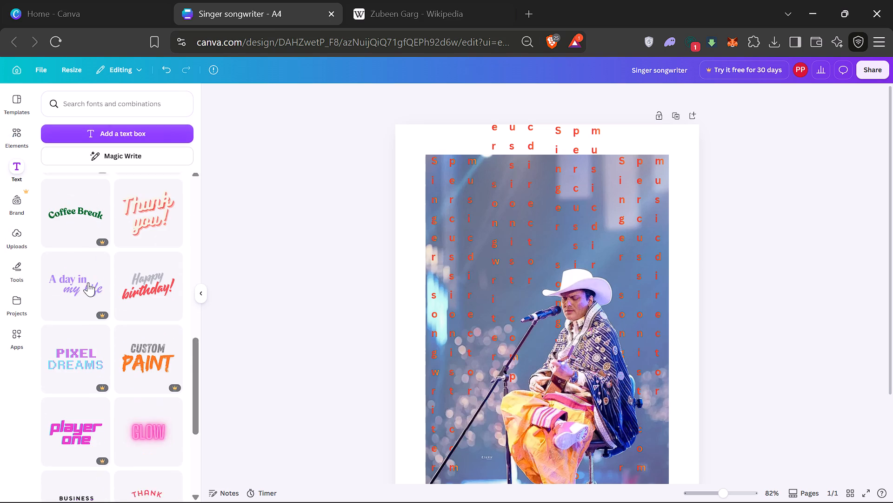
pyautogui.scroll(-3, 88, 282)
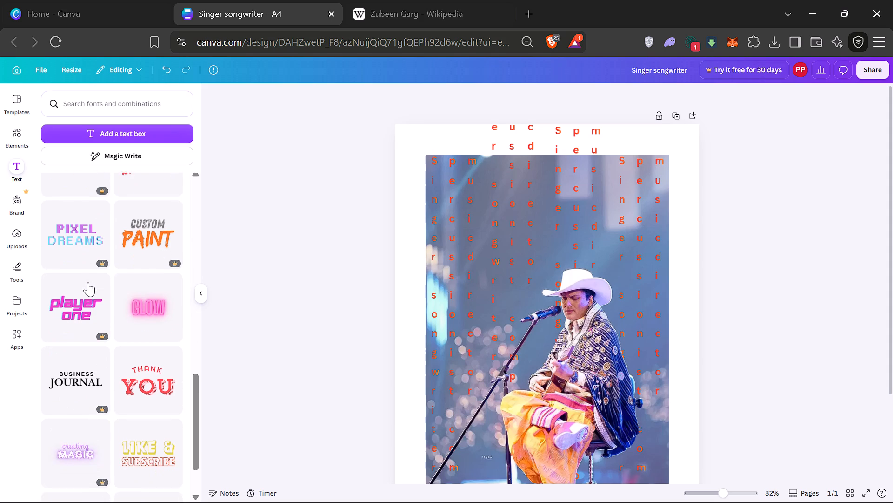
pyautogui.scroll(-2, 88, 282)
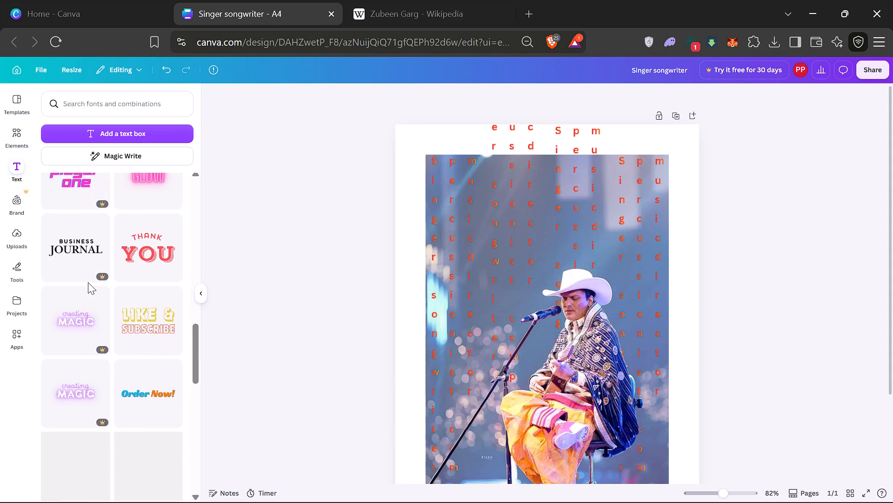
pyautogui.scroll(-2, 88, 282)
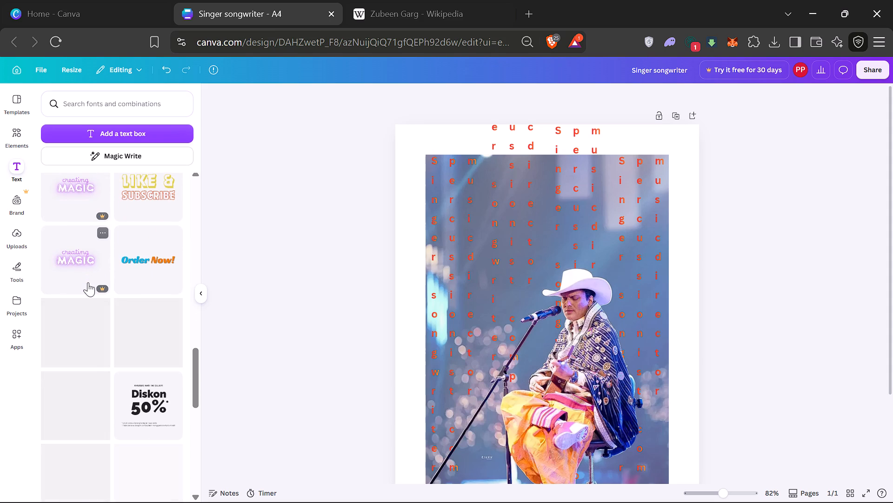
pyautogui.scroll(1, 88, 282)
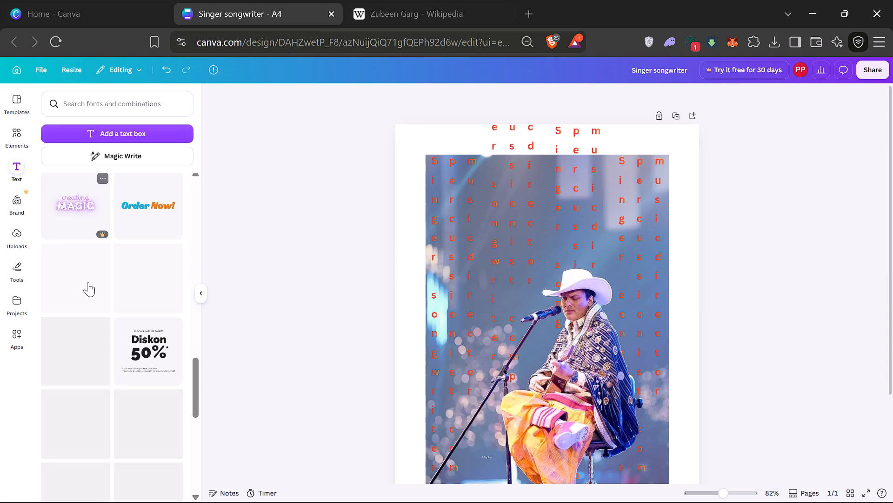
pyautogui.scroll(10, 88, 282)
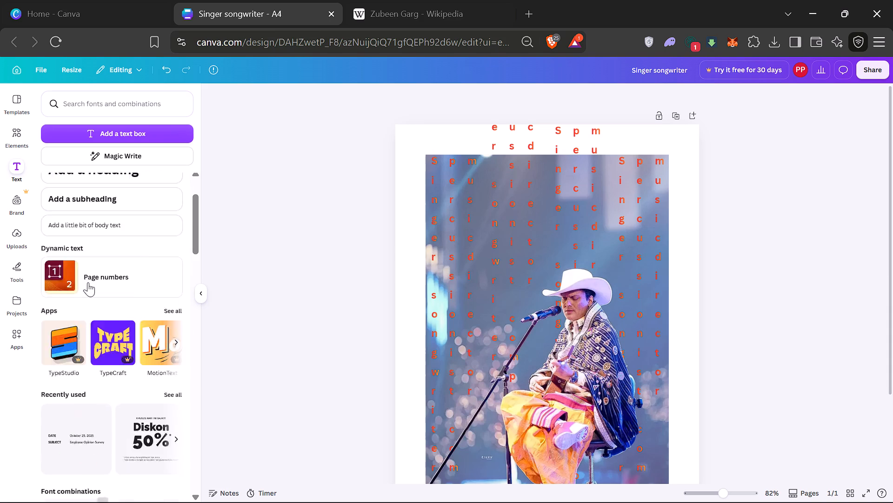
pyautogui.scroll(4, 88, 282)
# Browse the "textures paper" element results, then show all the matching graphics.
pyautogui.click(14, 131)
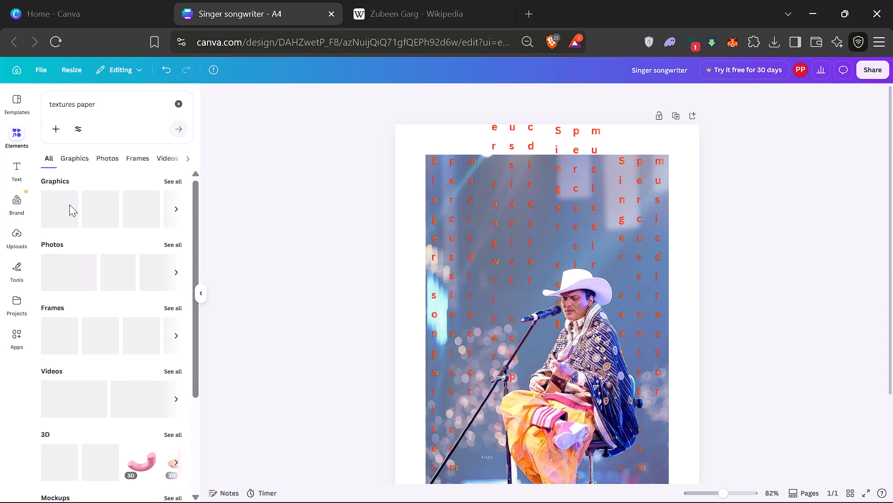
pyautogui.scroll(-2, 69, 204)
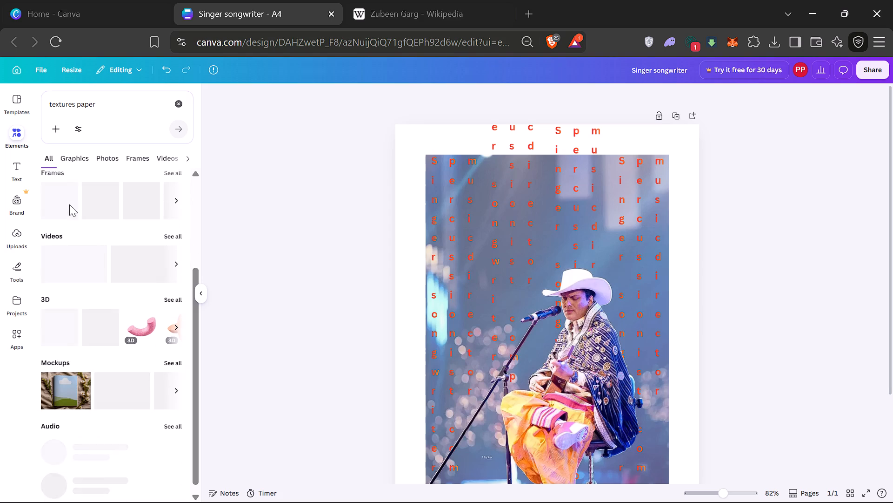
pyautogui.scroll(-1, 69, 204)
pyautogui.scroll(3, 69, 204)
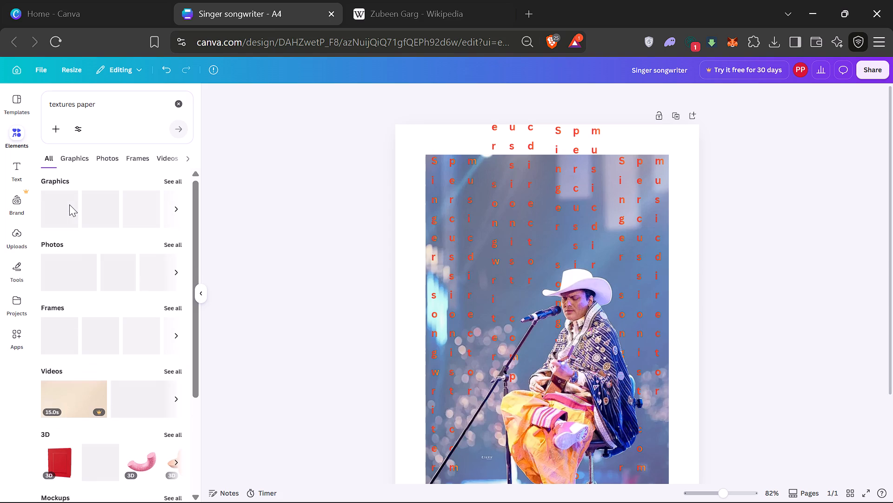
pyautogui.click(173, 181)
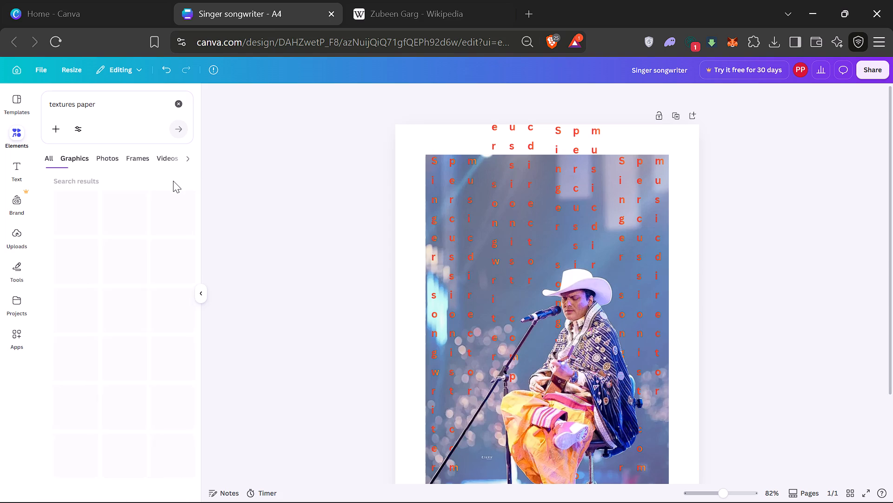
pyautogui.scroll(-3, 146, 301)
pyautogui.scroll(3, 146, 301)
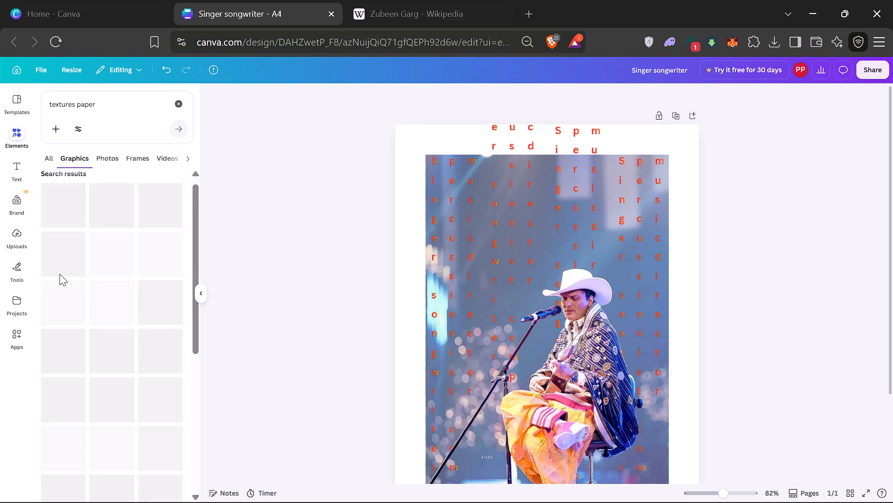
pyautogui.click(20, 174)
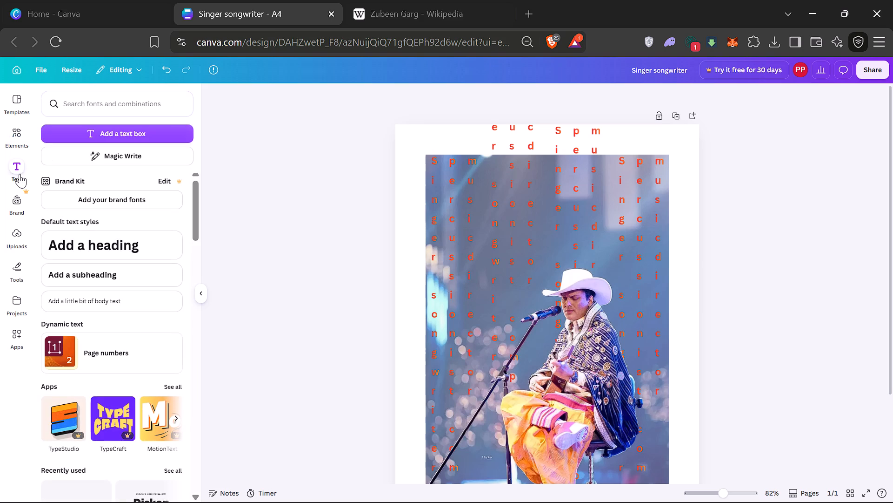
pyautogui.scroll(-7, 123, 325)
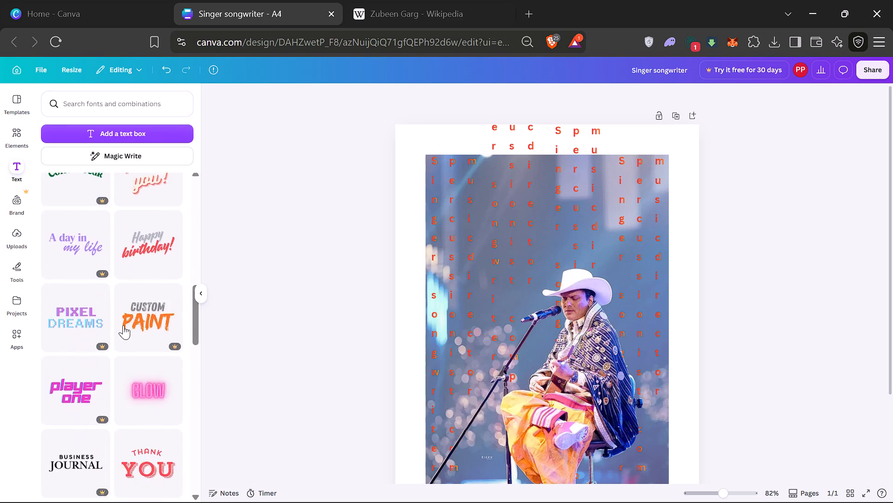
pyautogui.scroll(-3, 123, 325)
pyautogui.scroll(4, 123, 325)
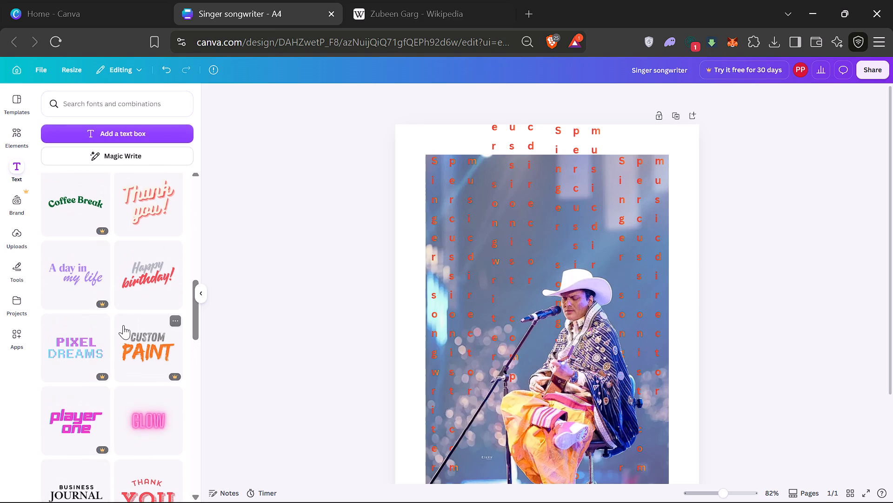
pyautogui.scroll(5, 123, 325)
# Go back to the "textures paper" graphics results and look through them for a suitable texture.
pyautogui.click(14, 120)
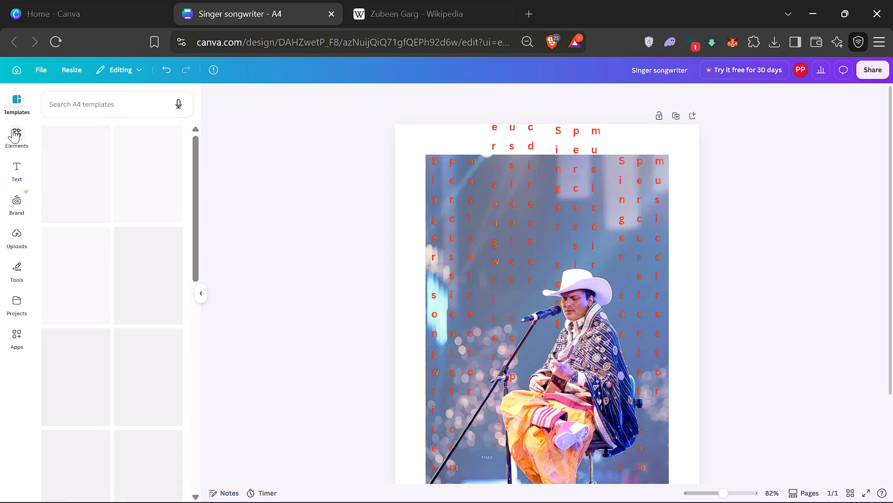
pyautogui.click(13, 129)
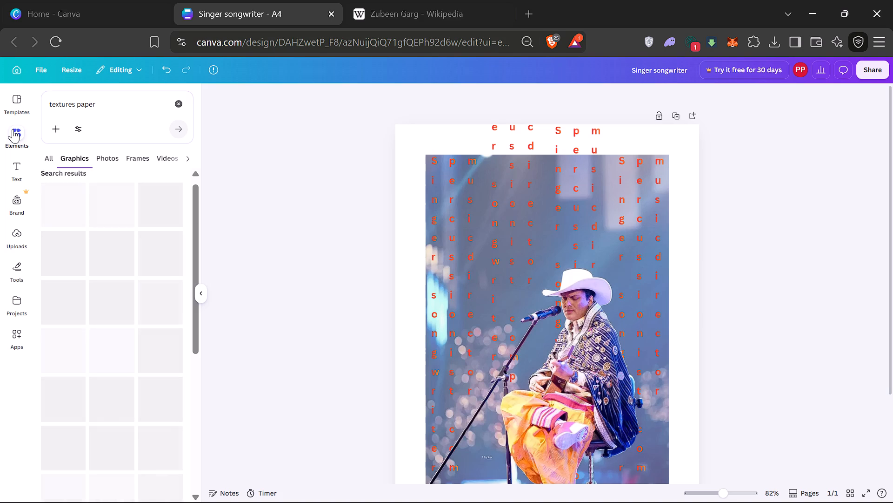
pyautogui.scroll(-1, 45, 324)
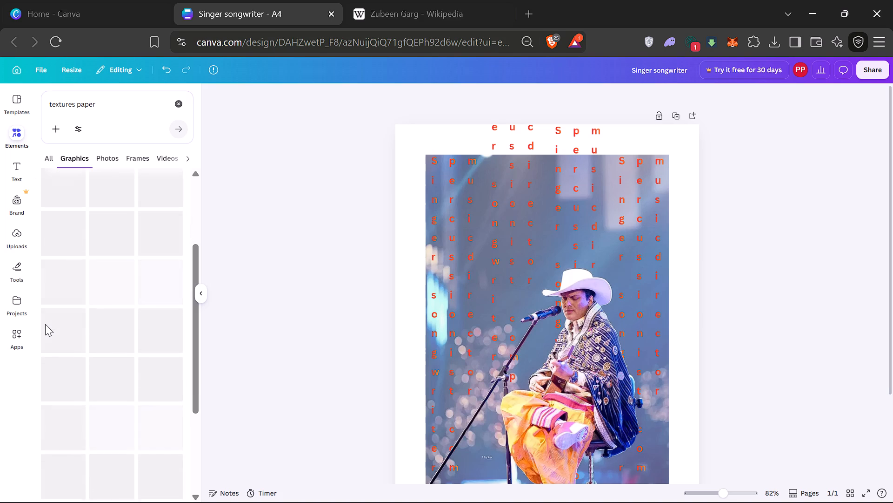
pyautogui.scroll(-1, 45, 324)
pyautogui.scroll(1, 327, 294)
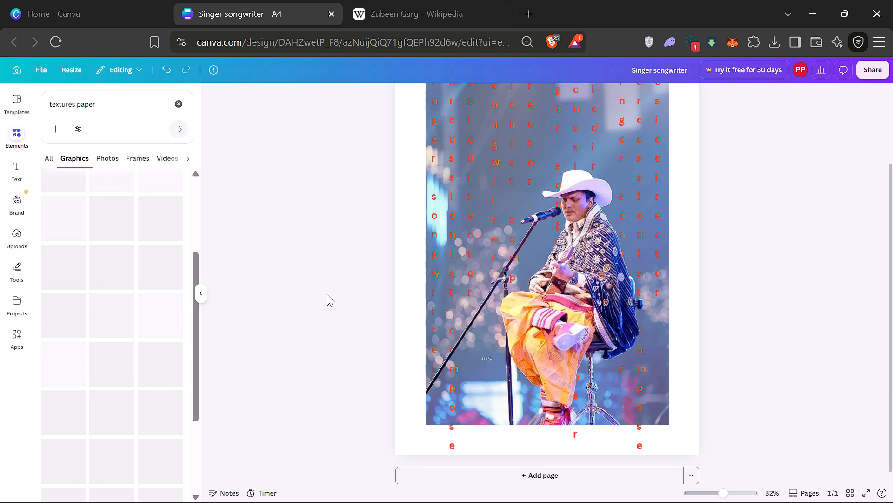
pyautogui.scroll(1, 327, 294)
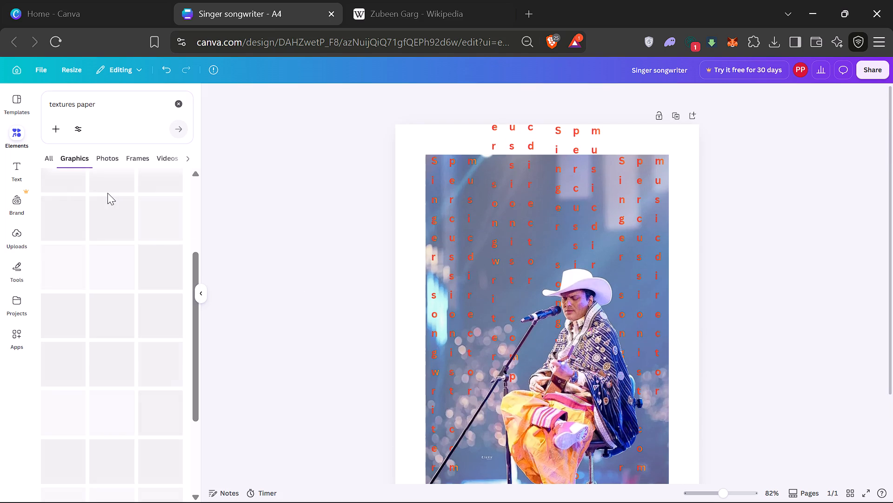
# Clear the "textures paper" search and view all recently used elements, returning to the elements overview.
pyautogui.click(16, 134)
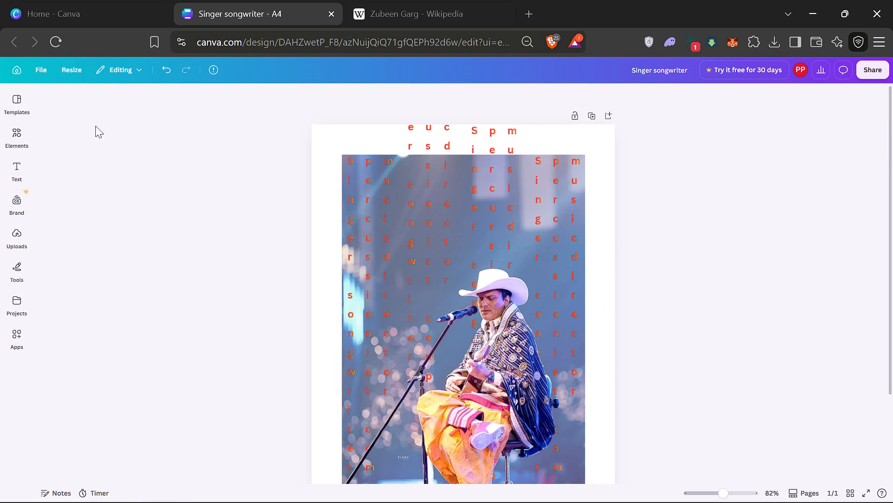
pyautogui.click(23, 139)
pyautogui.click(177, 105)
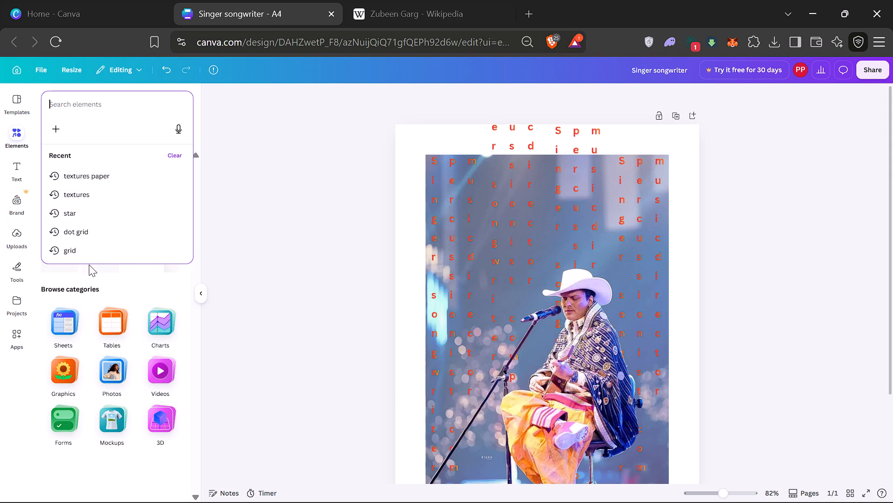
pyautogui.click(56, 280)
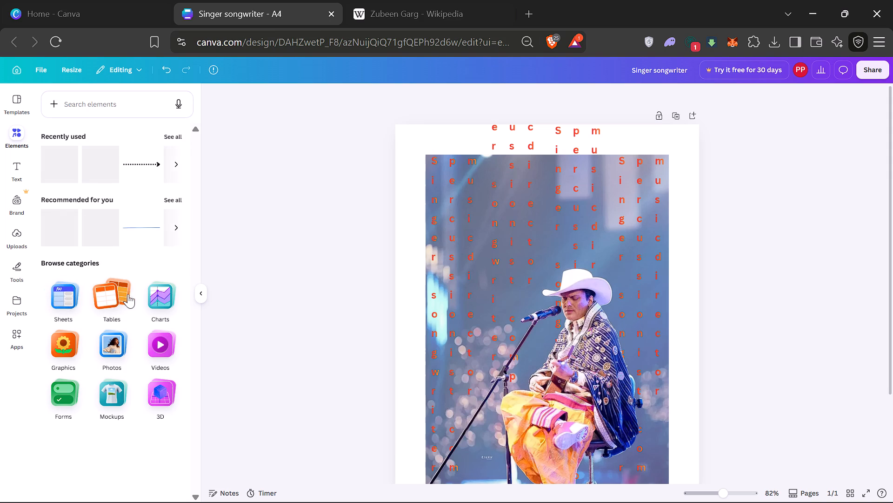
pyautogui.click(176, 136)
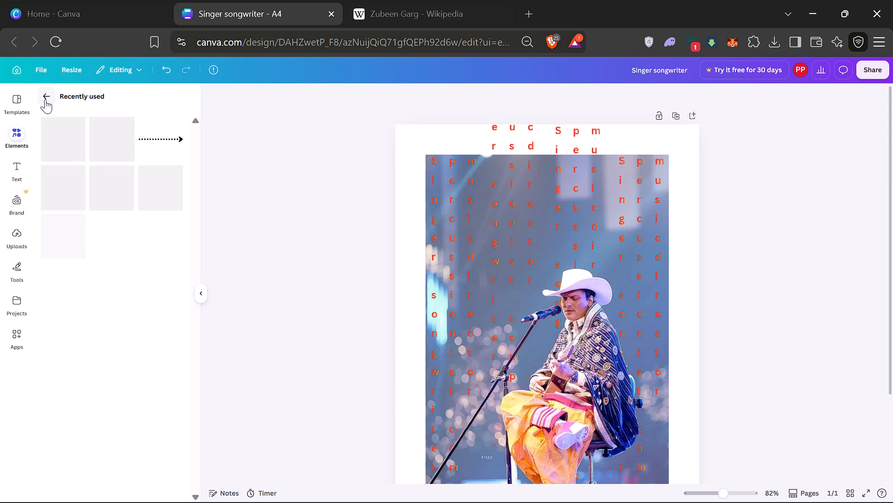
pyautogui.click(45, 99)
pyautogui.hscroll(1, 124, 329)
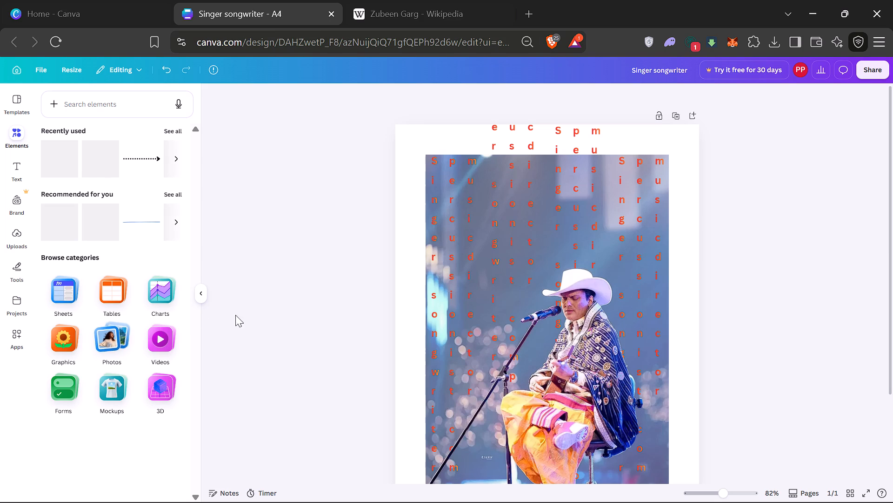